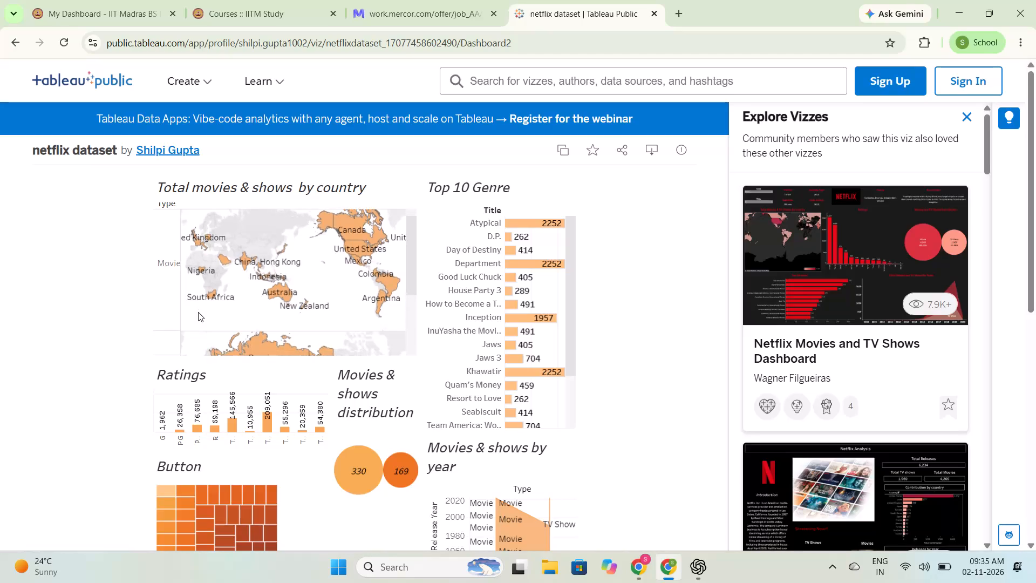
# Examine the netflix dataset dashboard's charts and the publication details below them.
pyautogui.scroll(1, 200, 310)
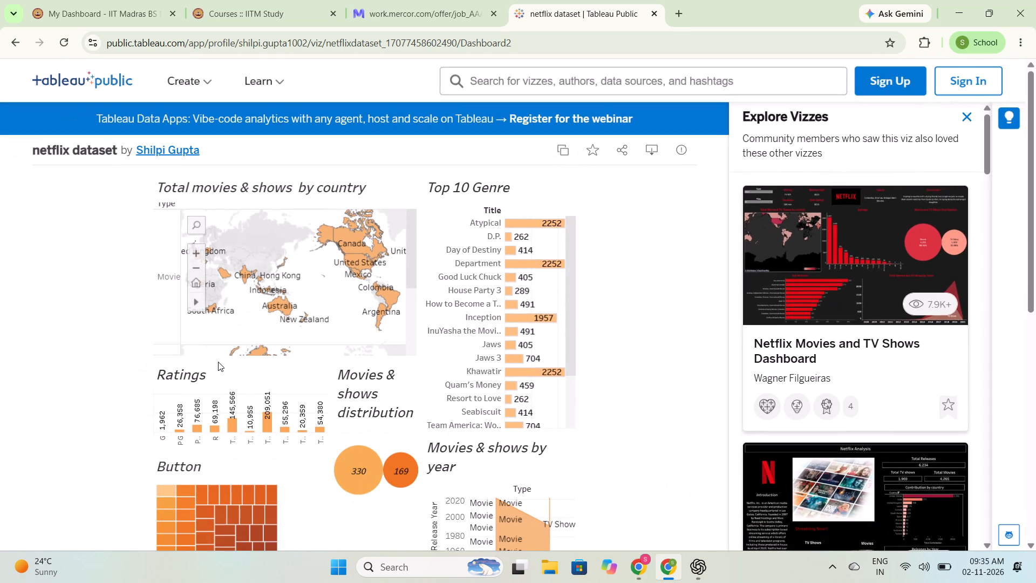
pyautogui.scroll(-1, 218, 362)
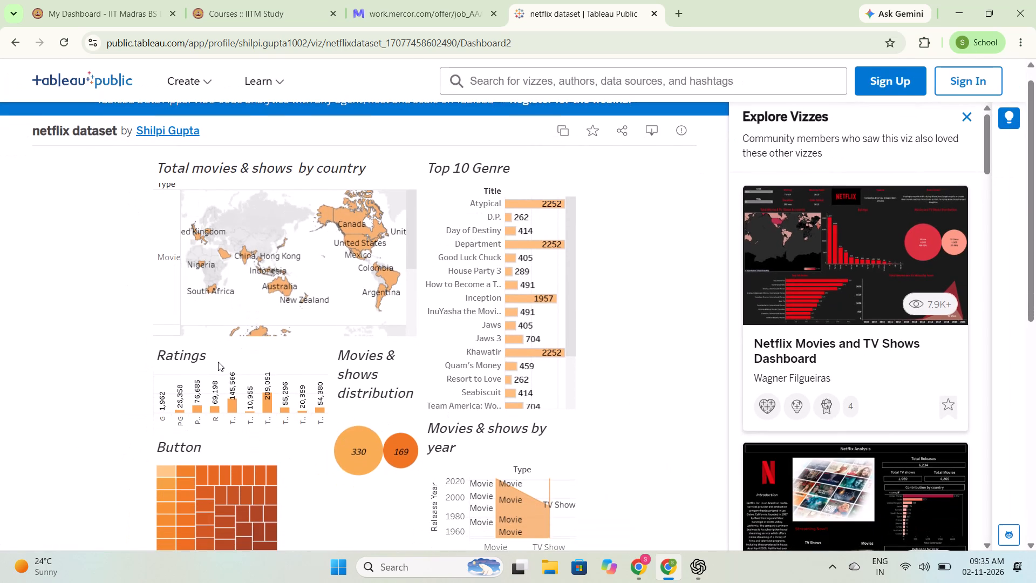
pyautogui.scroll(-2, 218, 362)
pyautogui.scroll(1, 218, 362)
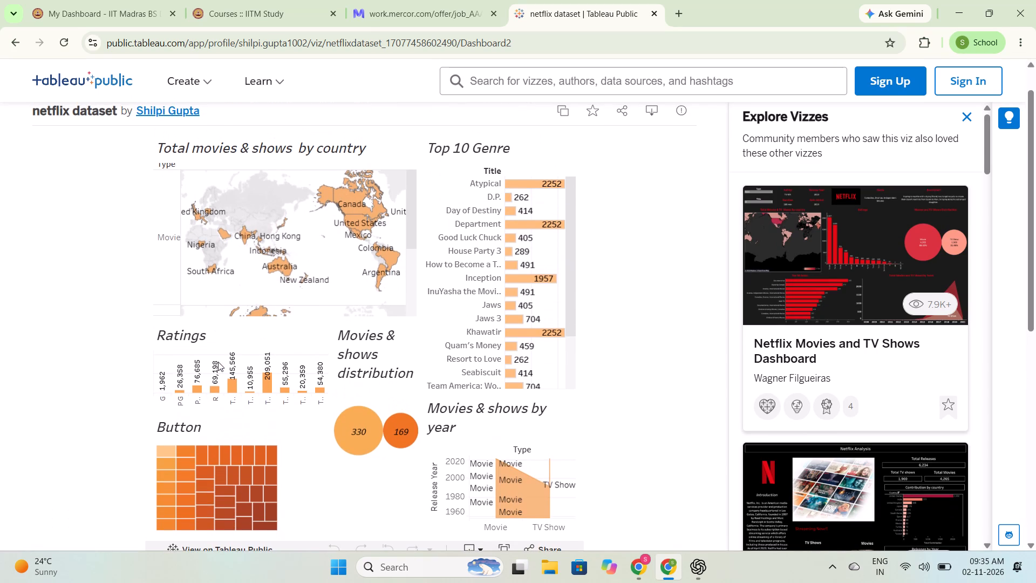
pyautogui.scroll(-1, 218, 362)
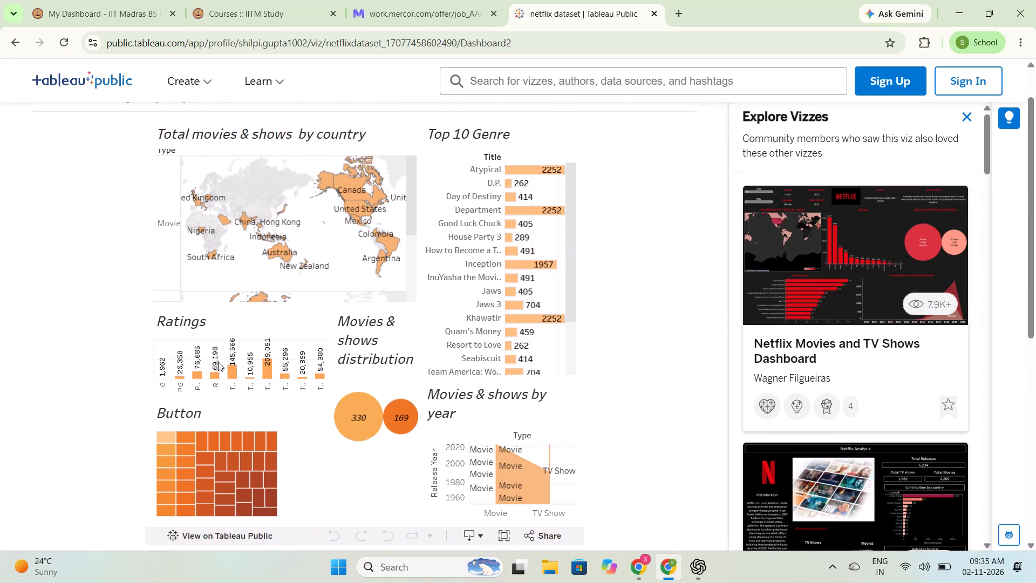
pyautogui.scroll(-4, 218, 362)
pyautogui.scroll(1, 218, 362)
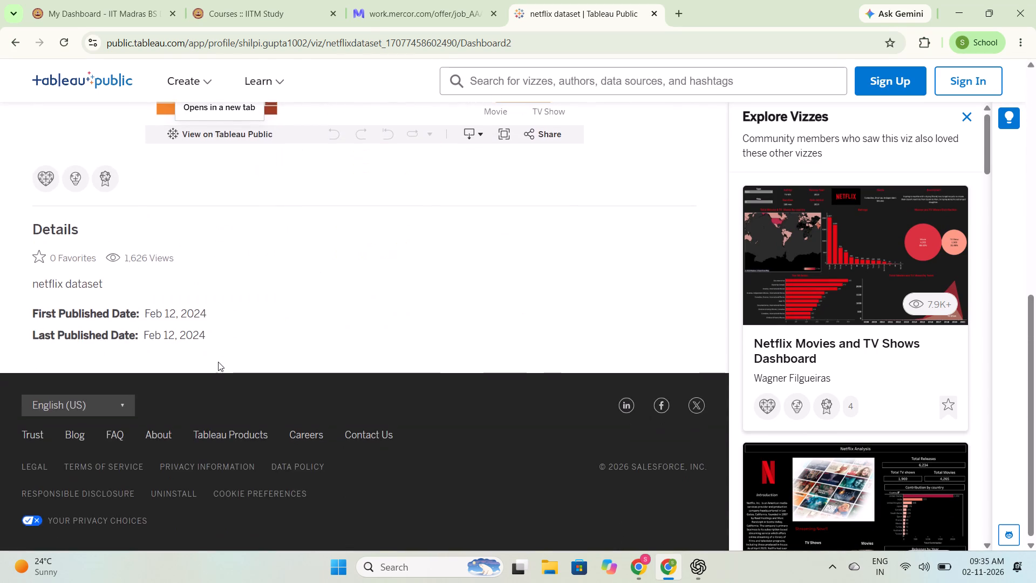
pyautogui.scroll(5, 218, 362)
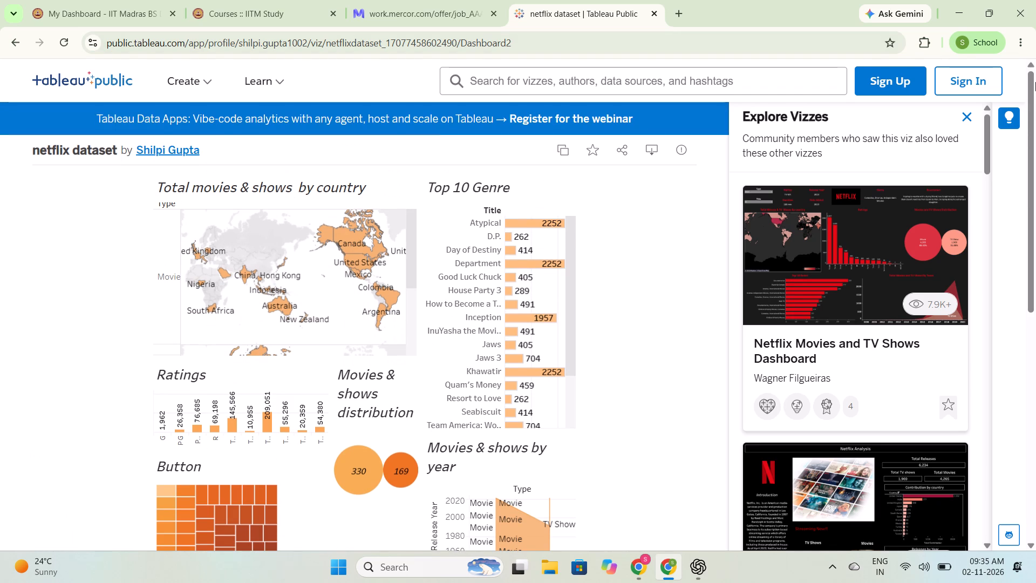
# Close the Explore Vizzes suggestions and look over the widened netflix dataset page.
pyautogui.click(965, 114)
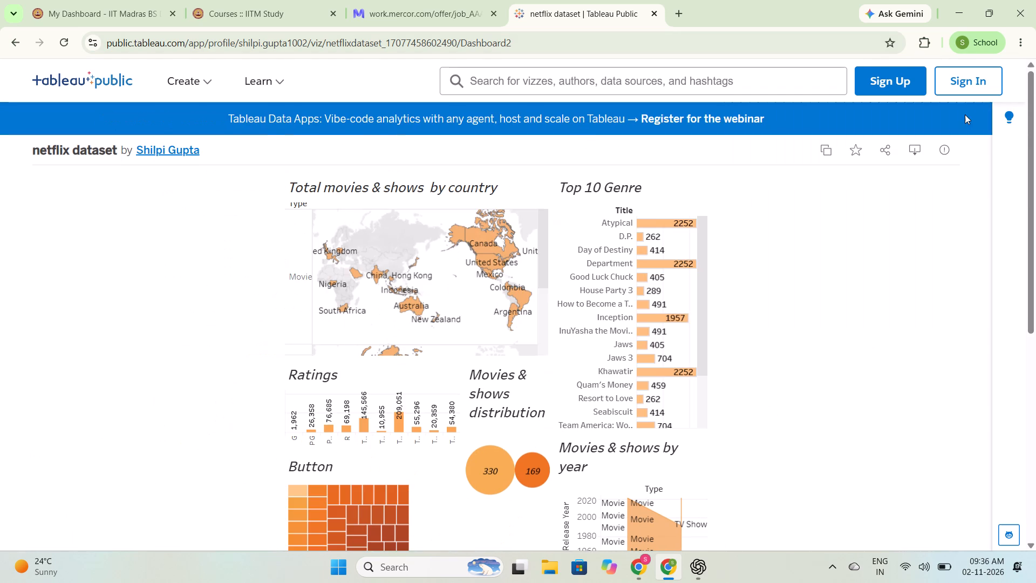
pyautogui.scroll(-8, 628, 338)
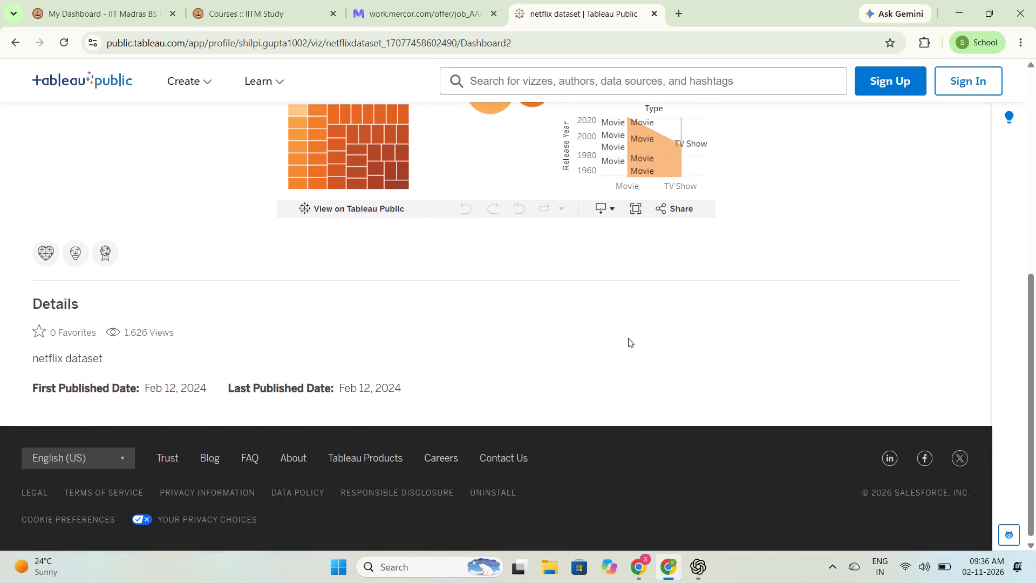
pyautogui.scroll(10, 628, 338)
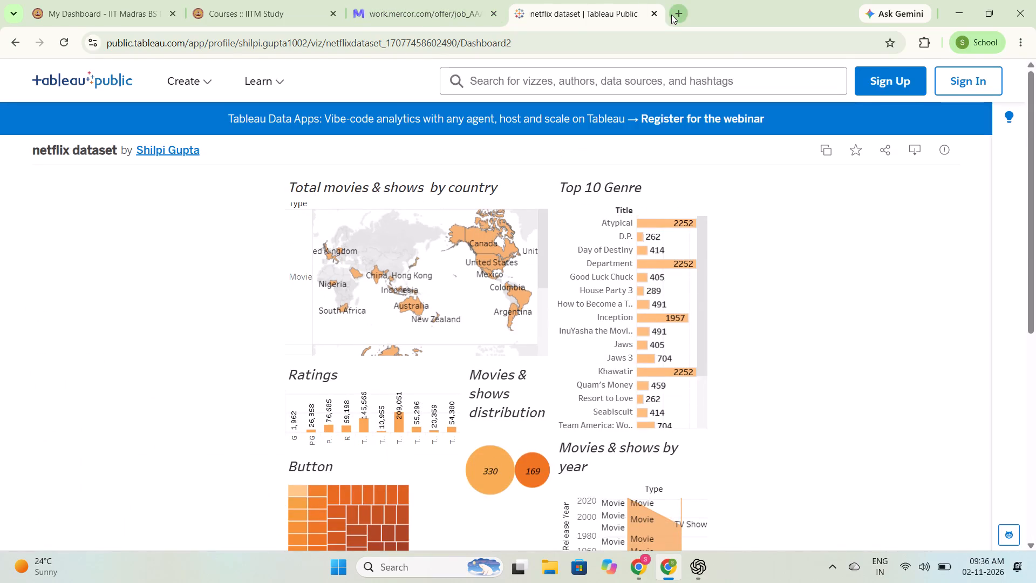
# Search Google for "tablue" in a new tab and open the Tableau Desktop product page from the results.
pyautogui.click(671, 15)
pyautogui.write('tablue')
pyautogui.press('Return')
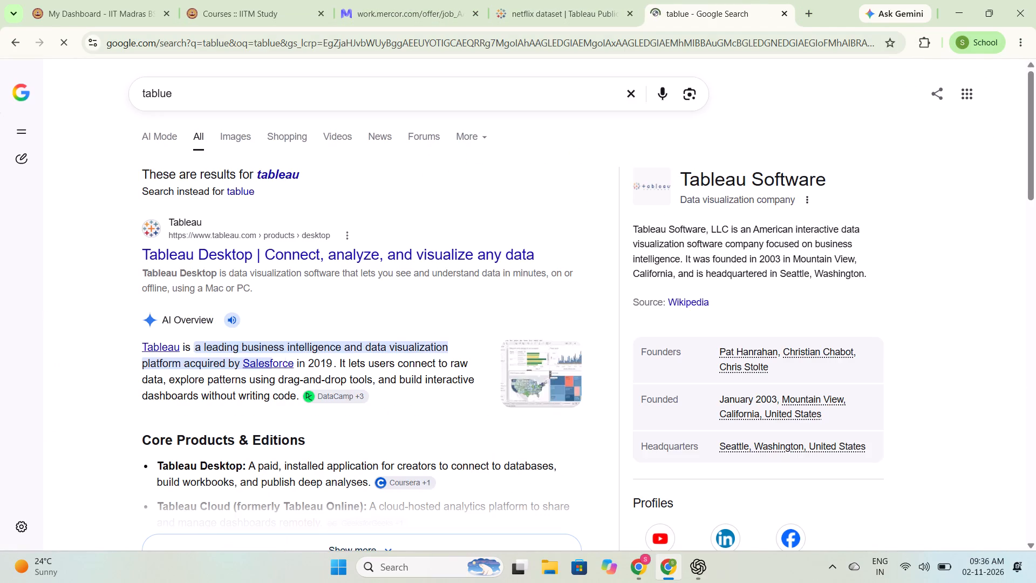
pyautogui.click(304, 260)
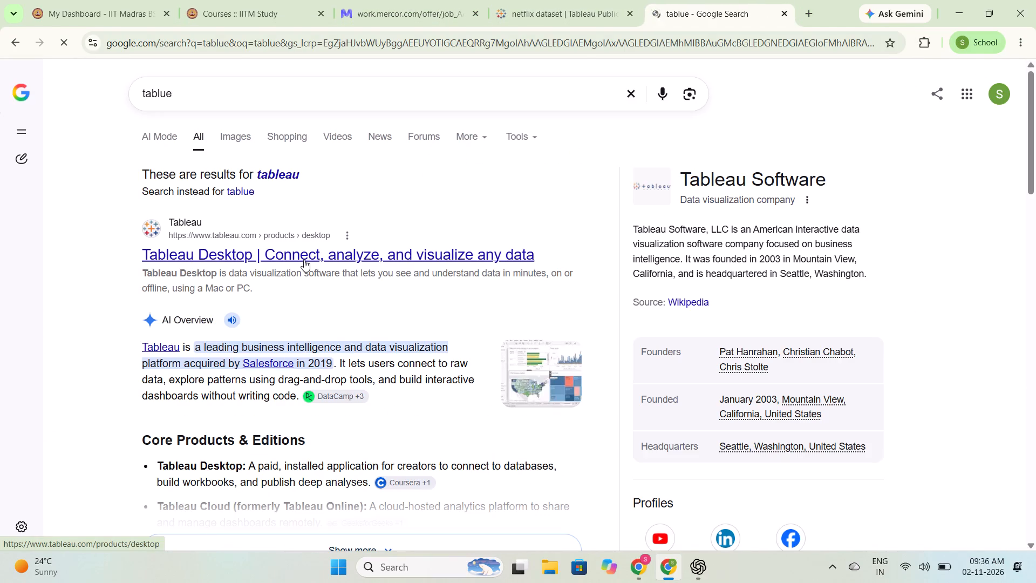
pyautogui.click(285, 259)
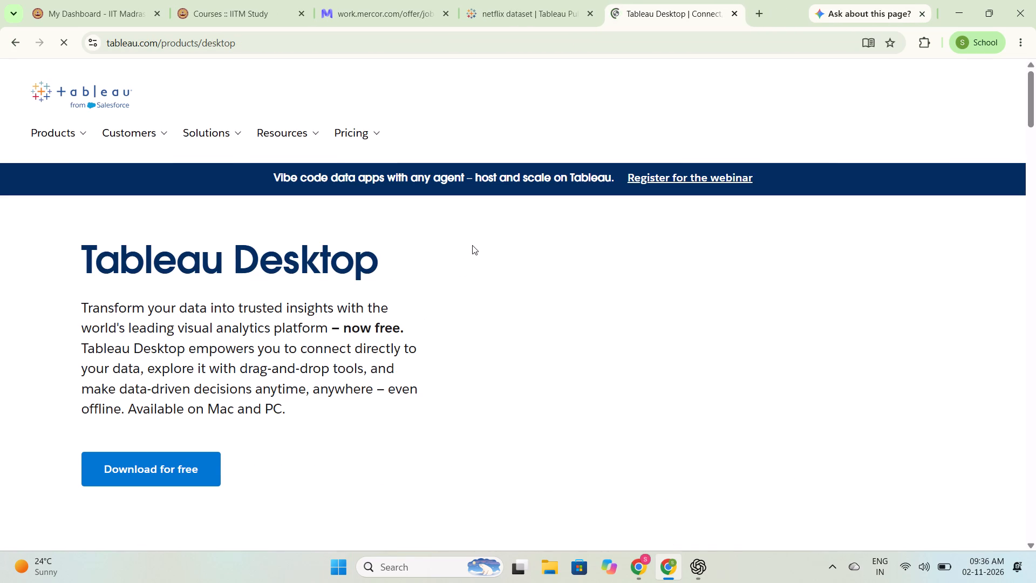
pyautogui.scroll(-1, 474, 243)
pyautogui.scroll(1, 356, 324)
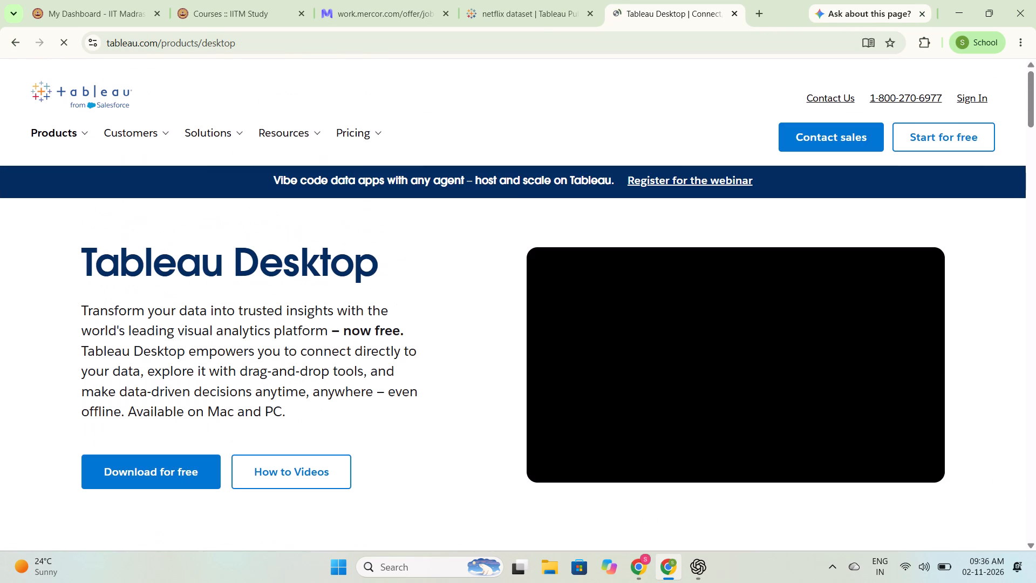
pyautogui.scroll(1, 356, 324)
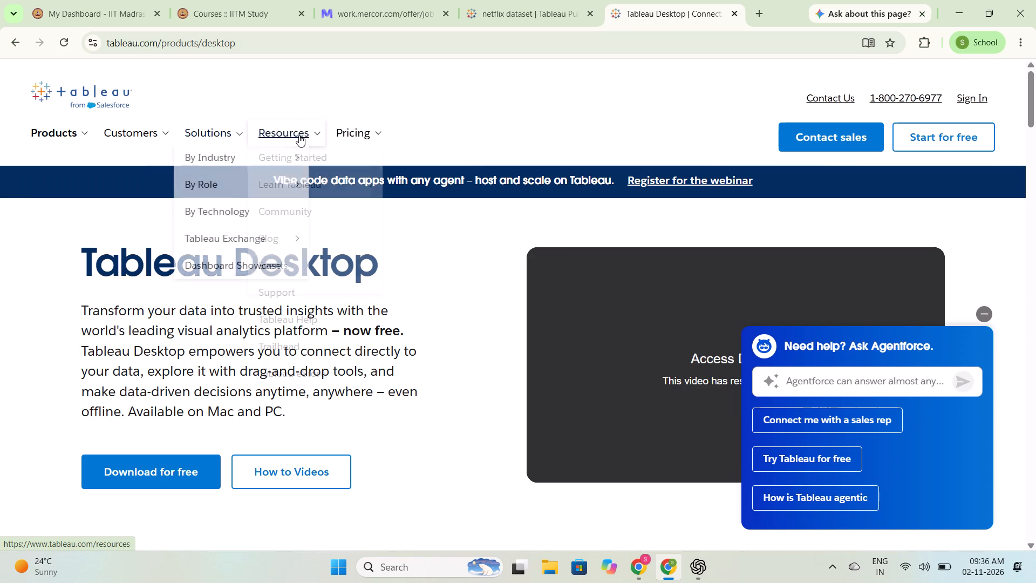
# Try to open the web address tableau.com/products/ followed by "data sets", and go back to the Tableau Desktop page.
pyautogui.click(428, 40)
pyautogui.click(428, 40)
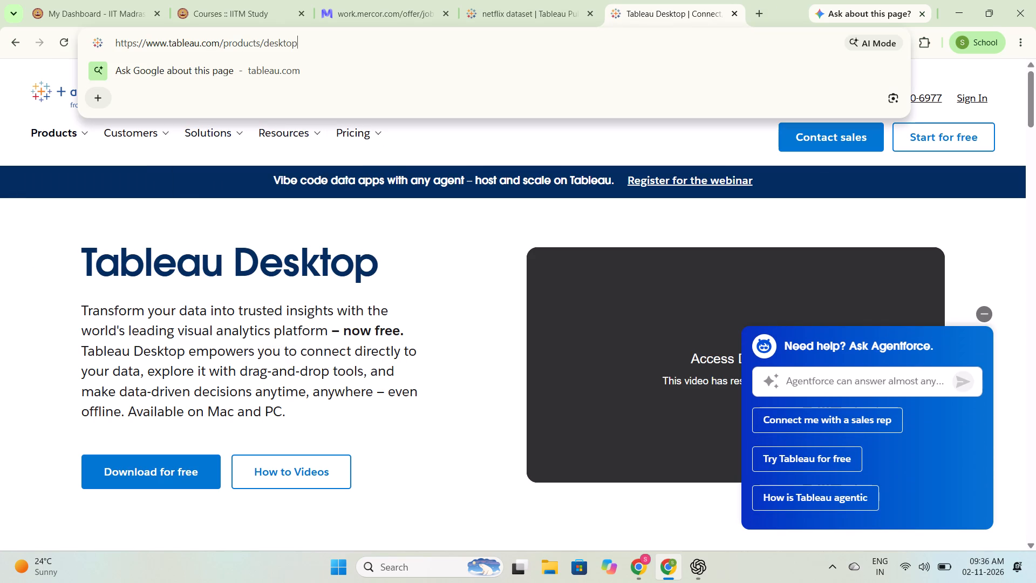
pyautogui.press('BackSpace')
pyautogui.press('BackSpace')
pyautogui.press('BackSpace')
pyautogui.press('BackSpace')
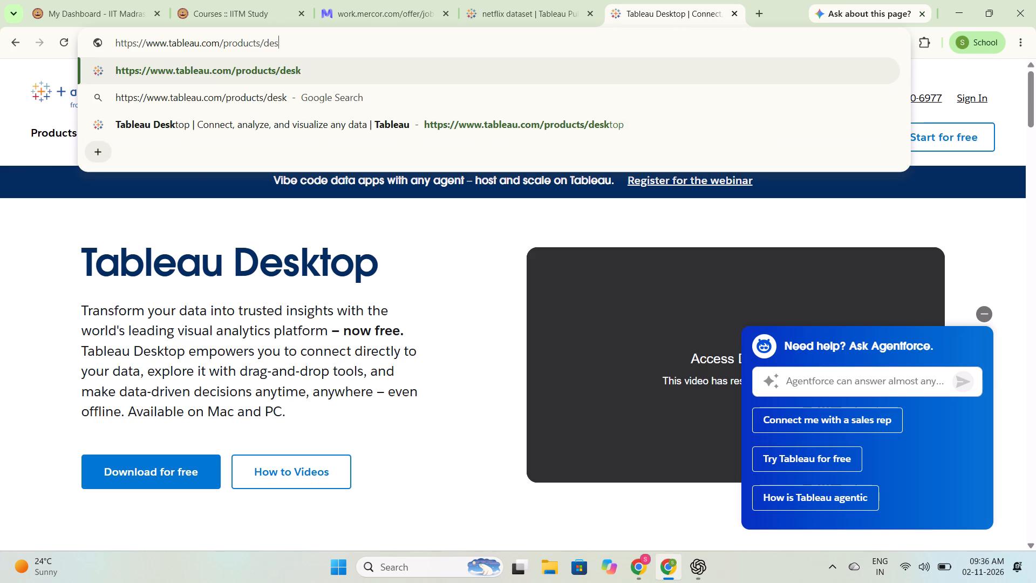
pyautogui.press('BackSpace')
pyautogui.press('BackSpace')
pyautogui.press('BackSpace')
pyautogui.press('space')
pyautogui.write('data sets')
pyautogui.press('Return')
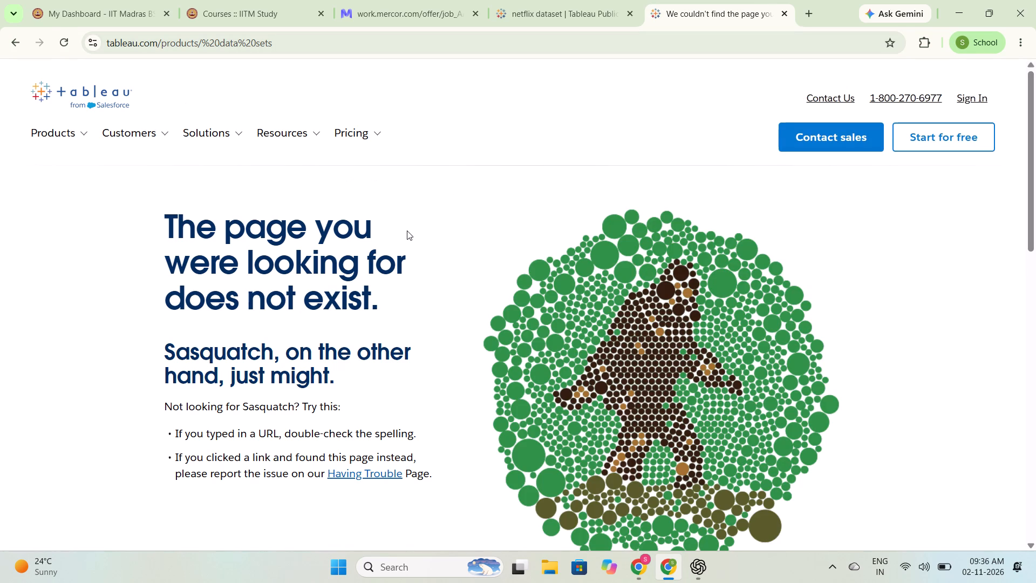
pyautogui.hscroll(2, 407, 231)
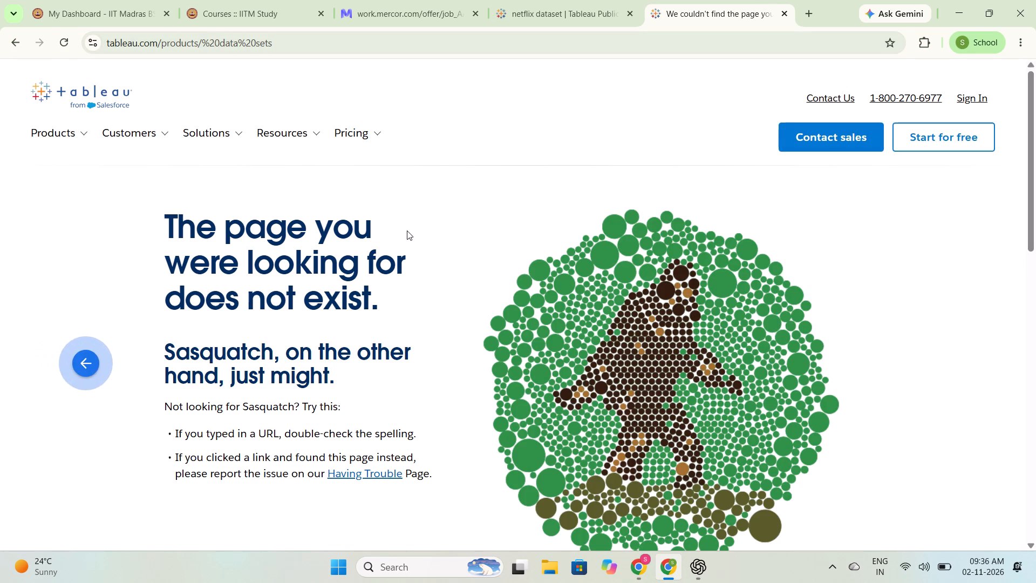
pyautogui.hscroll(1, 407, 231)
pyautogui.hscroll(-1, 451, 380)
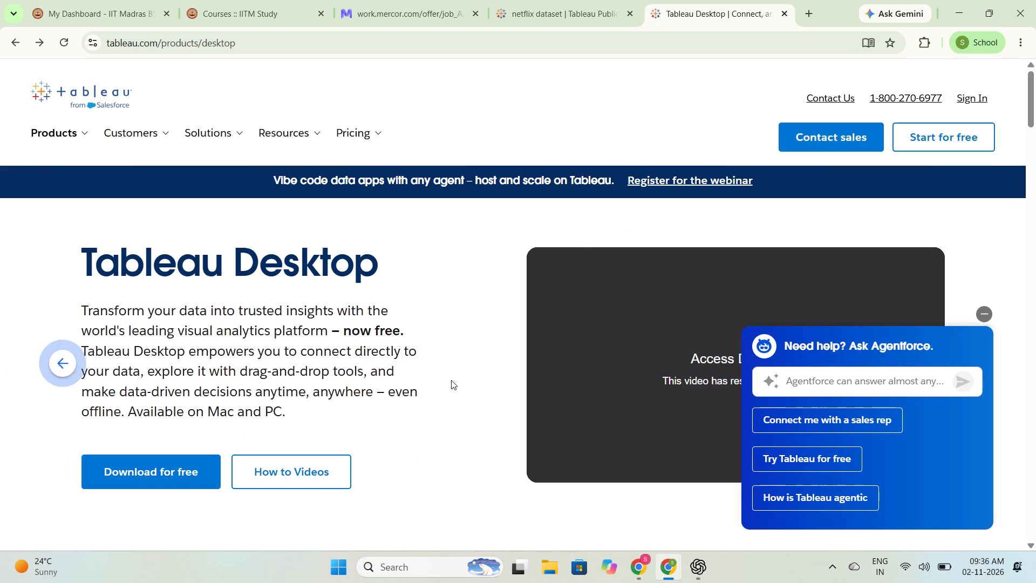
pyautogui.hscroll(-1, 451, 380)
# Look through the Tableau Desktop page down to its footer links, minimizing the Agentforce help chat.
pyautogui.scroll(-10, 451, 380)
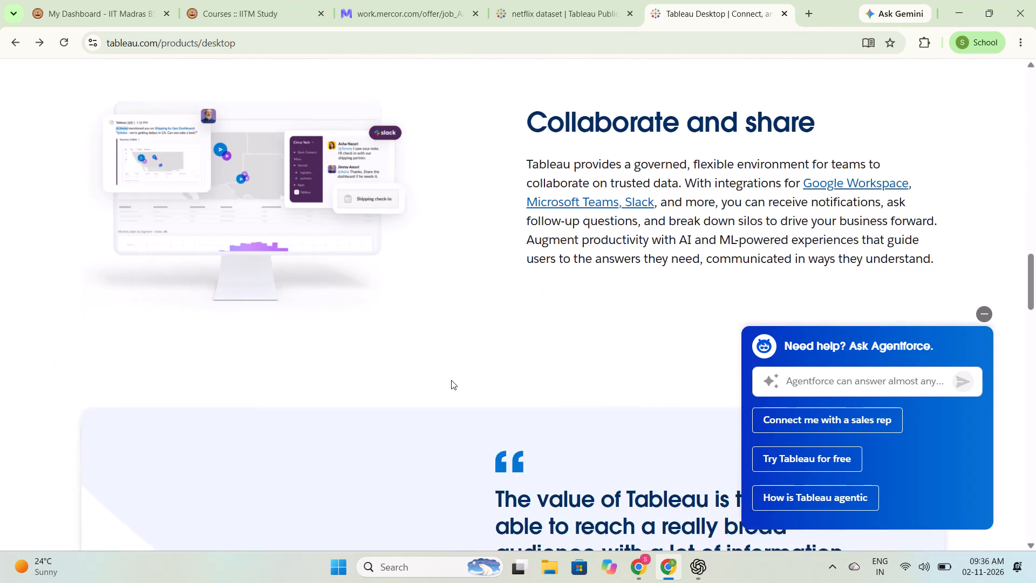
pyautogui.scroll(-3, 451, 380)
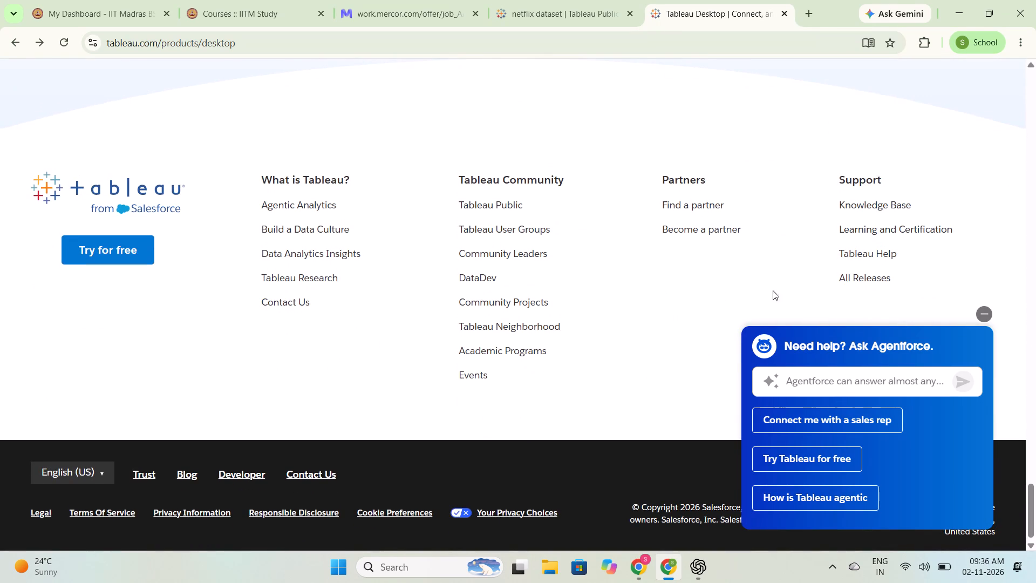
pyautogui.click(987, 316)
pyautogui.scroll(10, 862, 323)
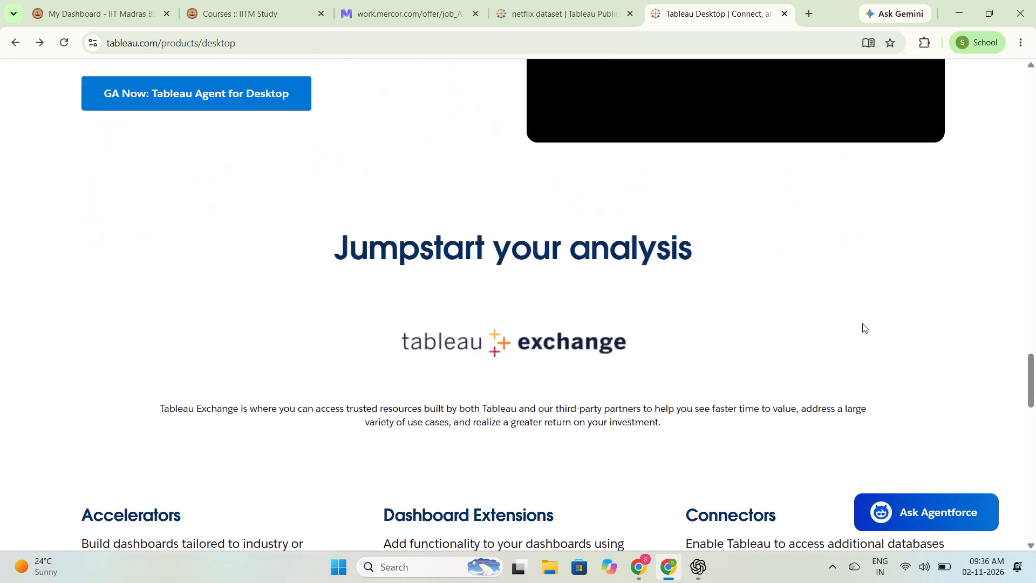
# Return to the netflix dataset page, check the file formats offered for download, and close the download options.
pyautogui.click(559, 11)
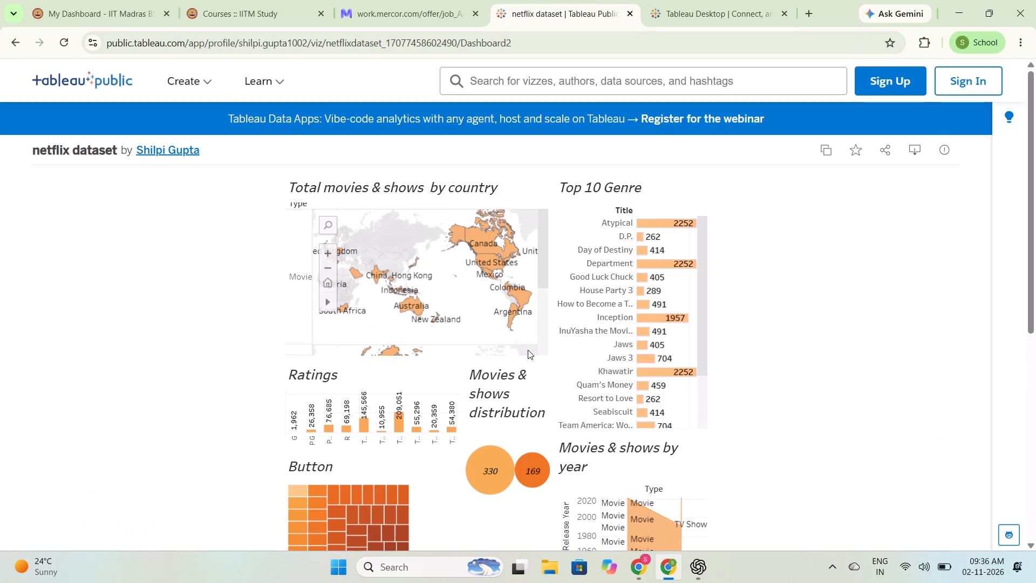
pyautogui.click(908, 144)
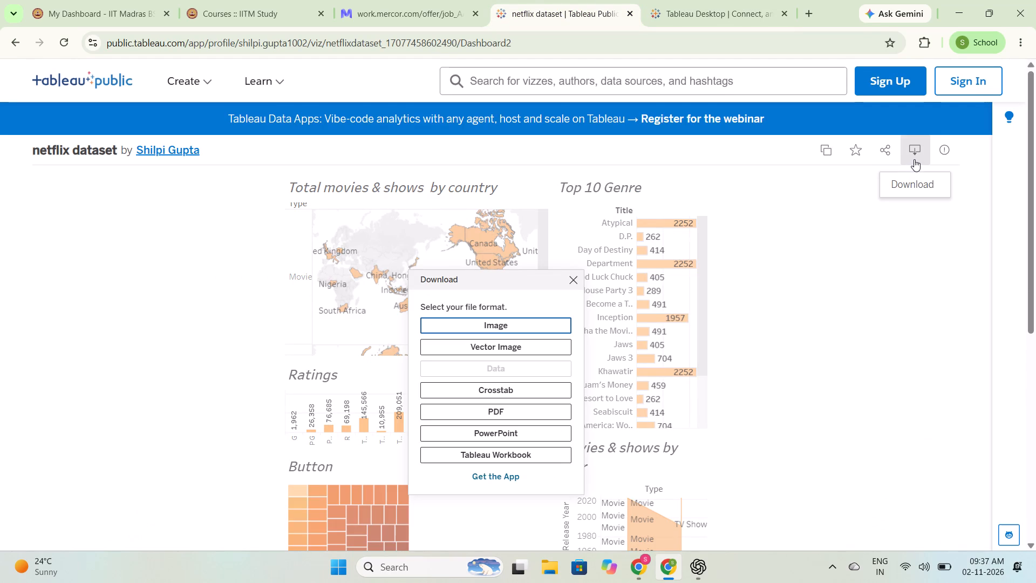
pyautogui.click(914, 159)
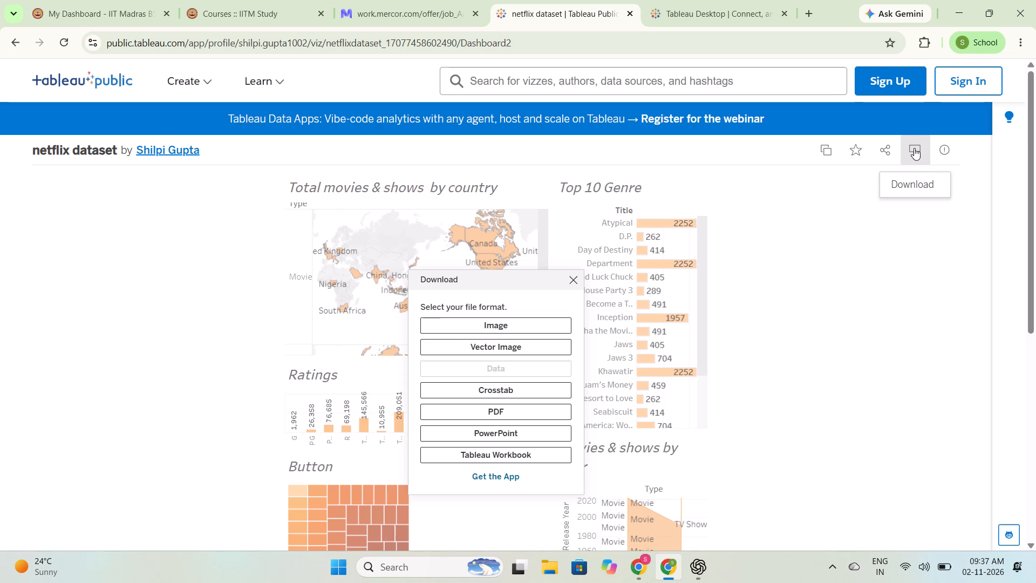
pyautogui.click(914, 148)
pyautogui.click(914, 148)
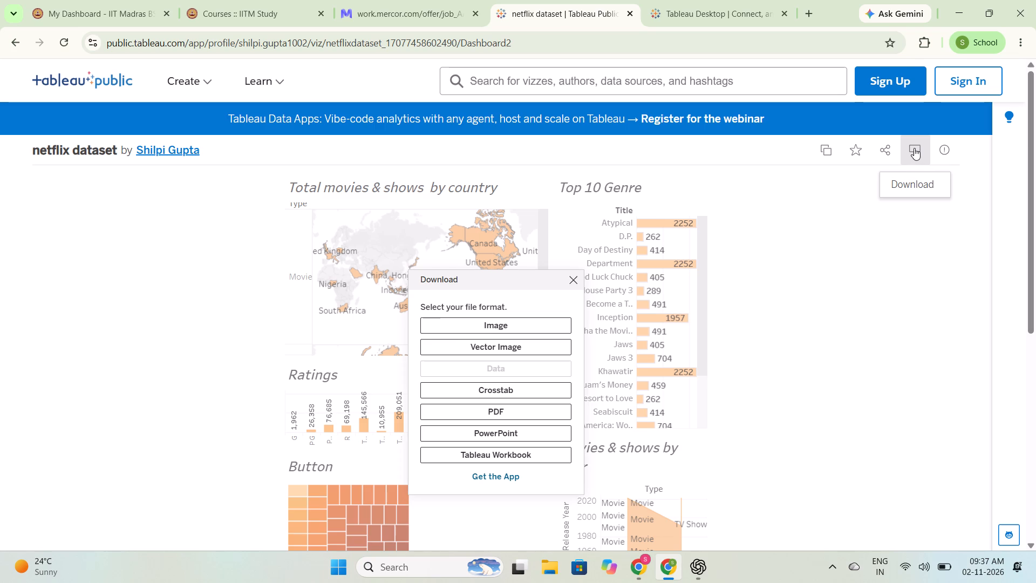
pyautogui.click(914, 148)
pyautogui.doubleClick(914, 148)
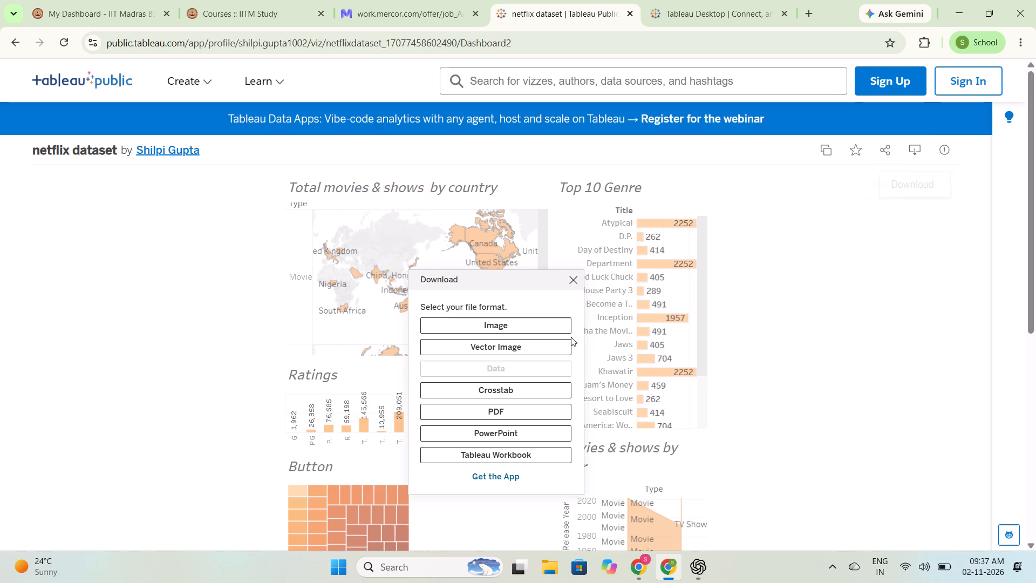
pyautogui.click(572, 278)
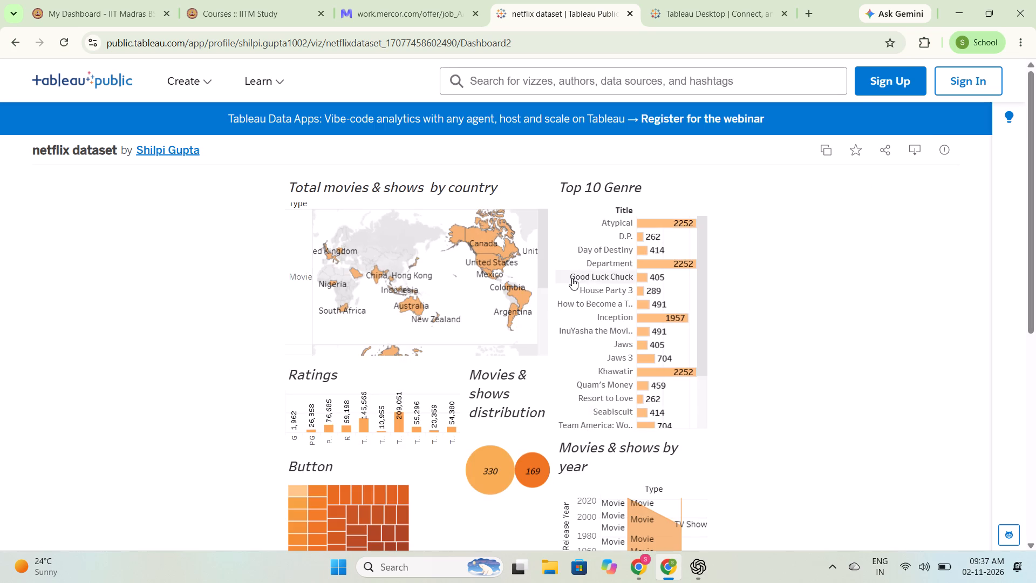
# Look over the netflix dataset dashboard's country map and the page's details section again.
pyautogui.scroll(-2, 543, 308)
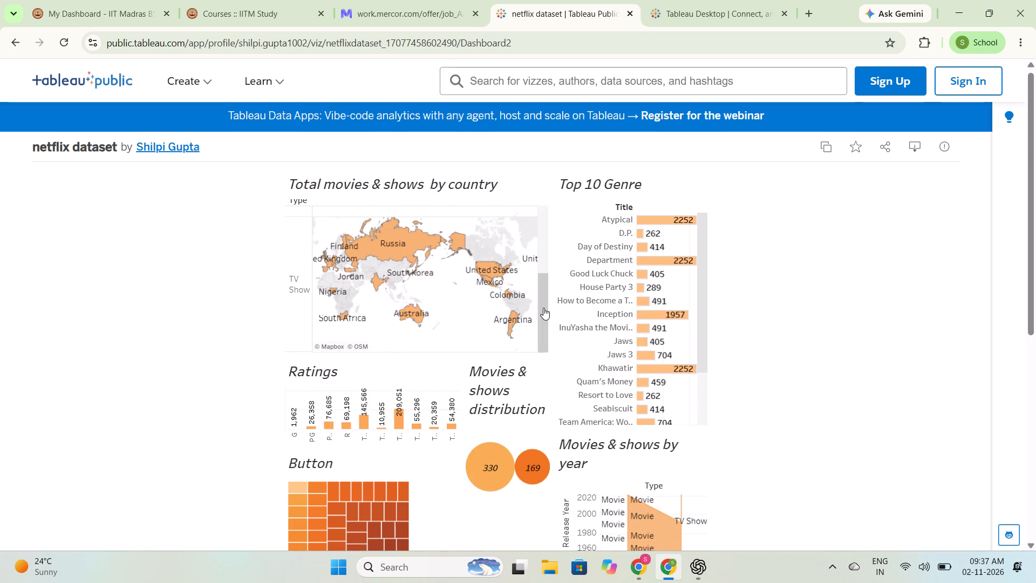
pyautogui.scroll(-5, 543, 308)
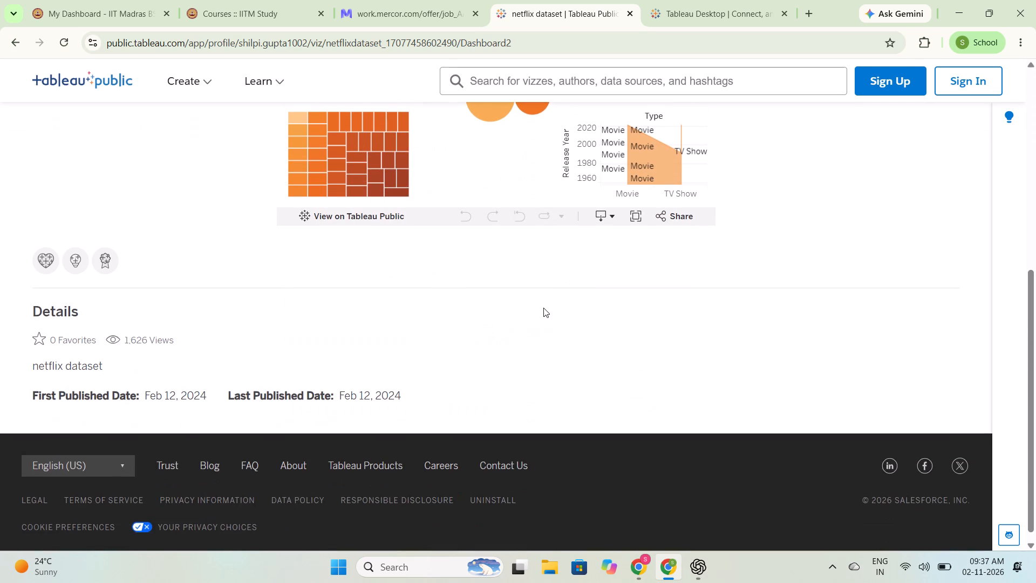
pyautogui.scroll(4, 535, 278)
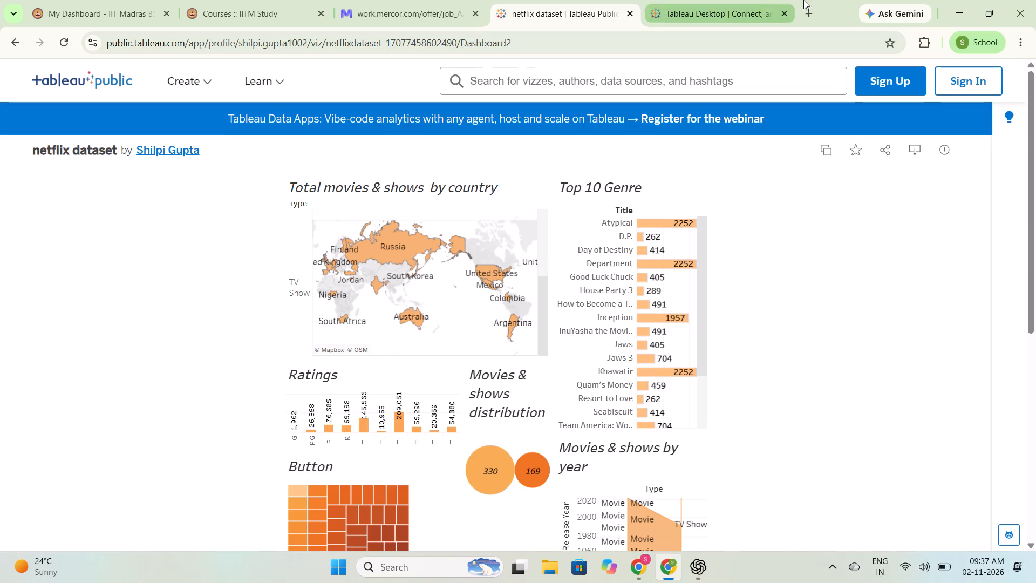
# Switch to the other Chrome profile's window and search Google for "teablue".
pyautogui.click(959, 42)
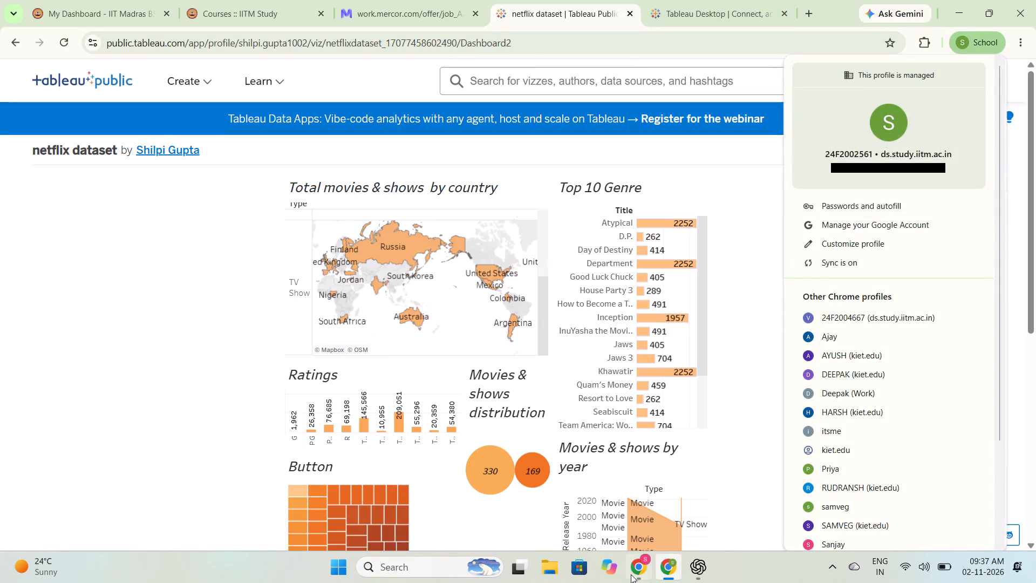
pyautogui.click(633, 567)
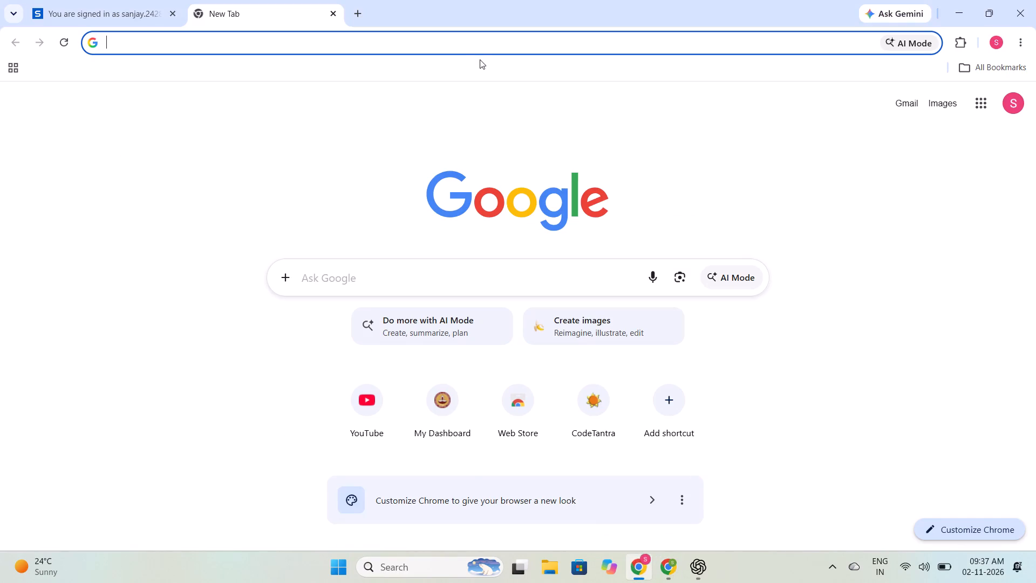
pyautogui.click(481, 46)
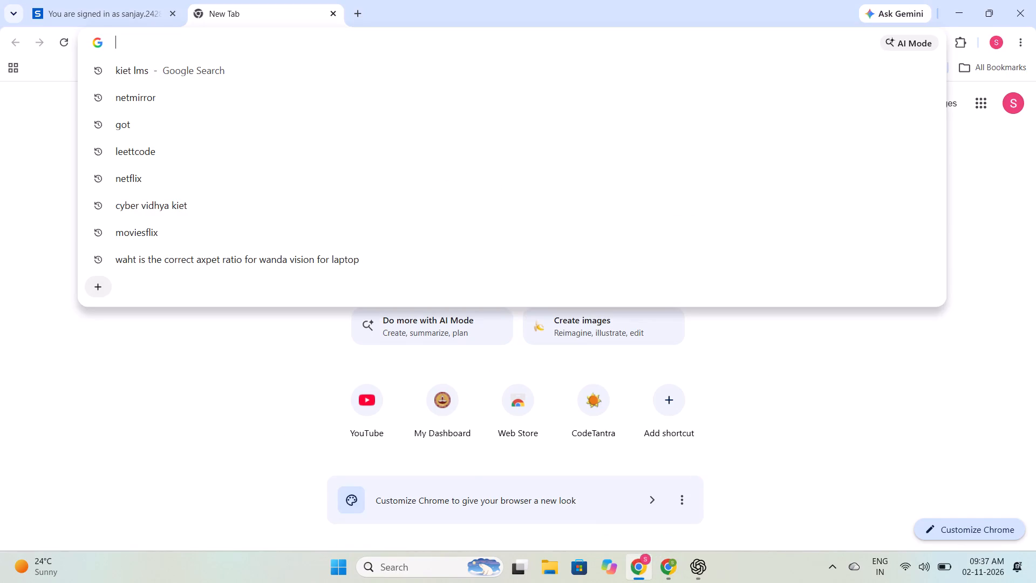
pyautogui.write('teablue')
pyautogui.press('Return')
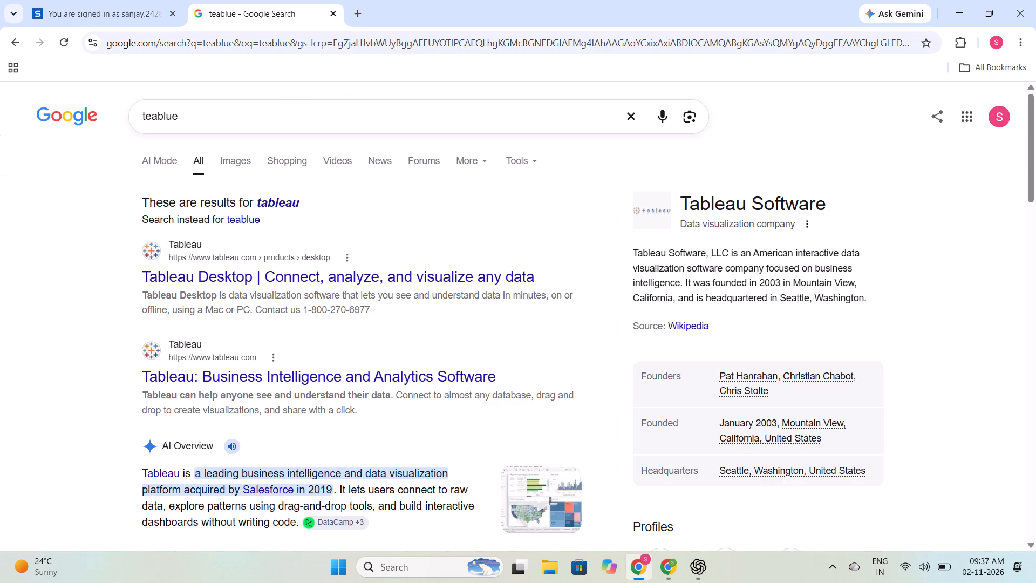
# Extend the Google search to "teablue enterteianmet data sets" and run it.
pyautogui.click(249, 116)
pyautogui.press('space')
pyautogui.write('enterteianmet d')
pyautogui.write('ata sets')
pyautogui.press('space')
pyautogui.press('Return')
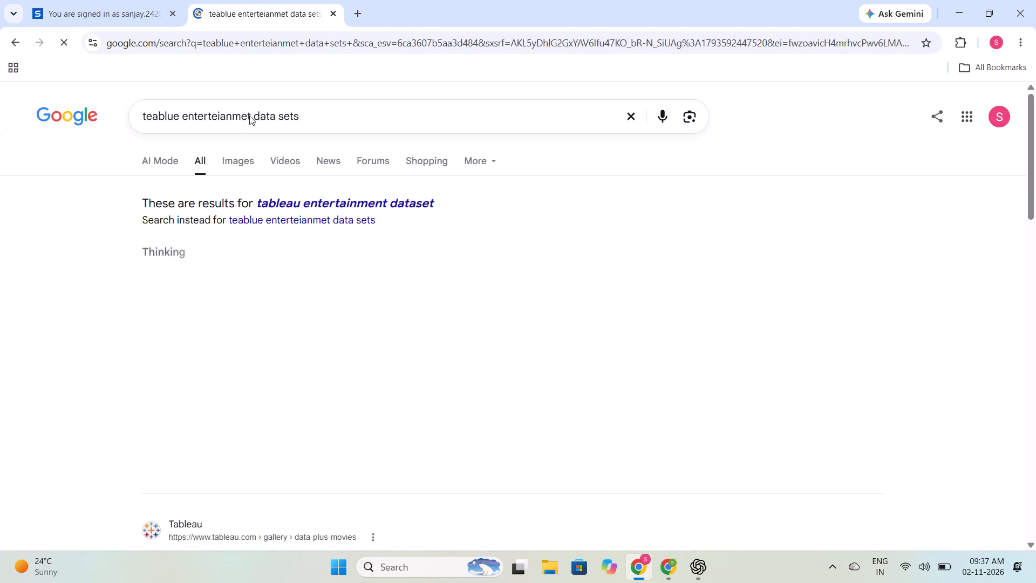
# Open Tableau Public's Sample Data page from the search results.
pyautogui.scroll(-1, 298, 348)
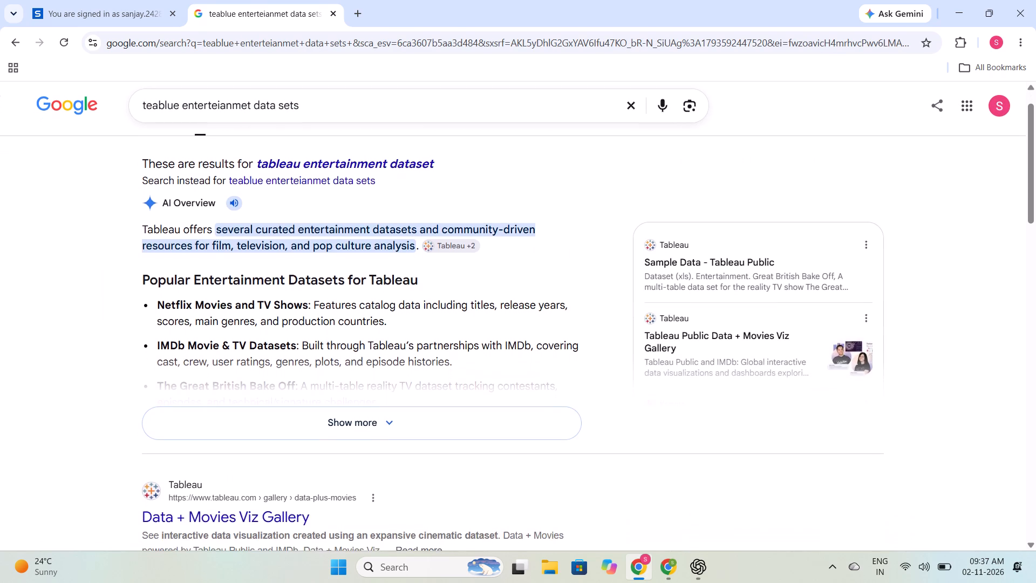
pyautogui.scroll(-2, 298, 348)
pyautogui.scroll(-1, 211, 376)
pyautogui.click(201, 377)
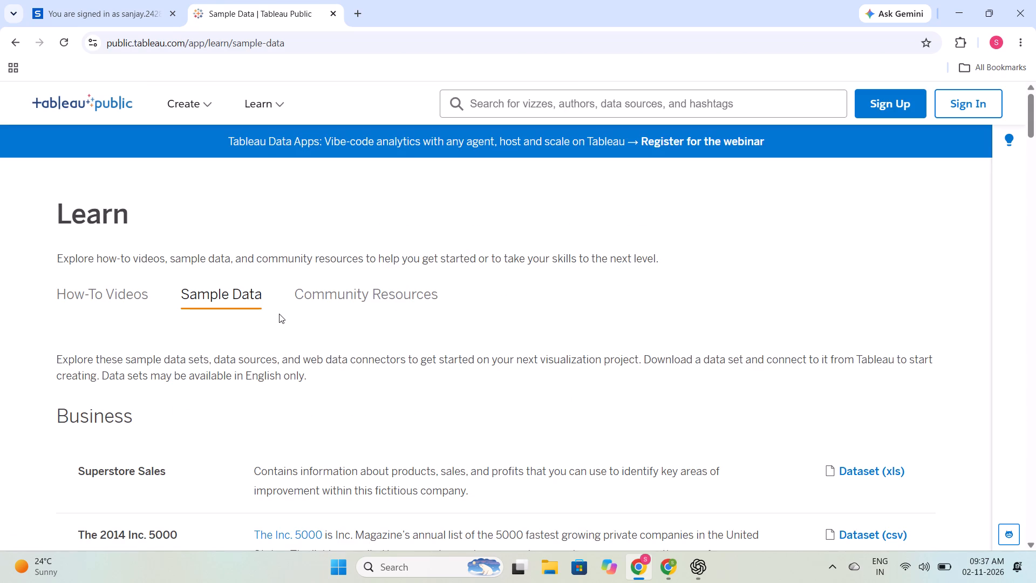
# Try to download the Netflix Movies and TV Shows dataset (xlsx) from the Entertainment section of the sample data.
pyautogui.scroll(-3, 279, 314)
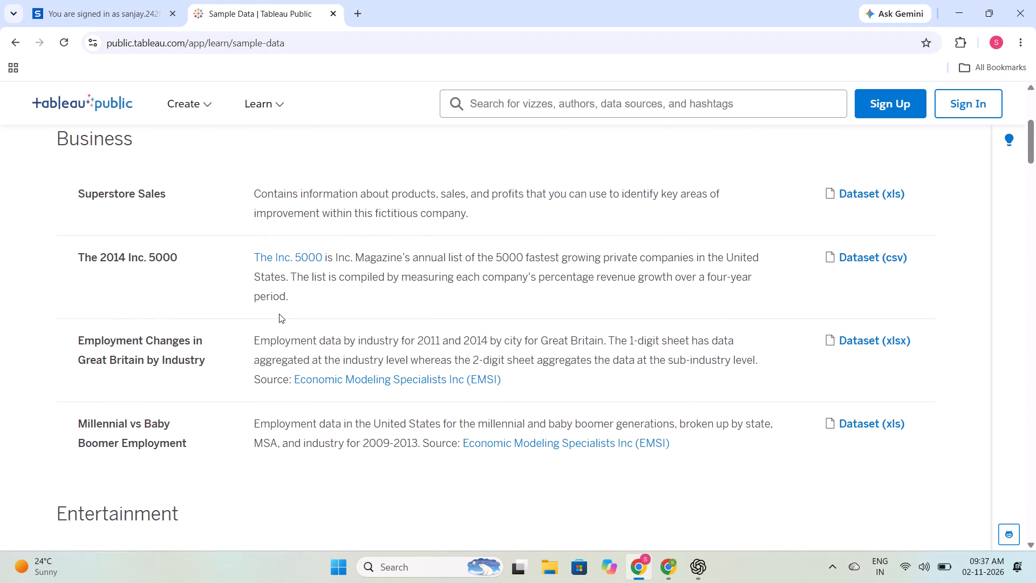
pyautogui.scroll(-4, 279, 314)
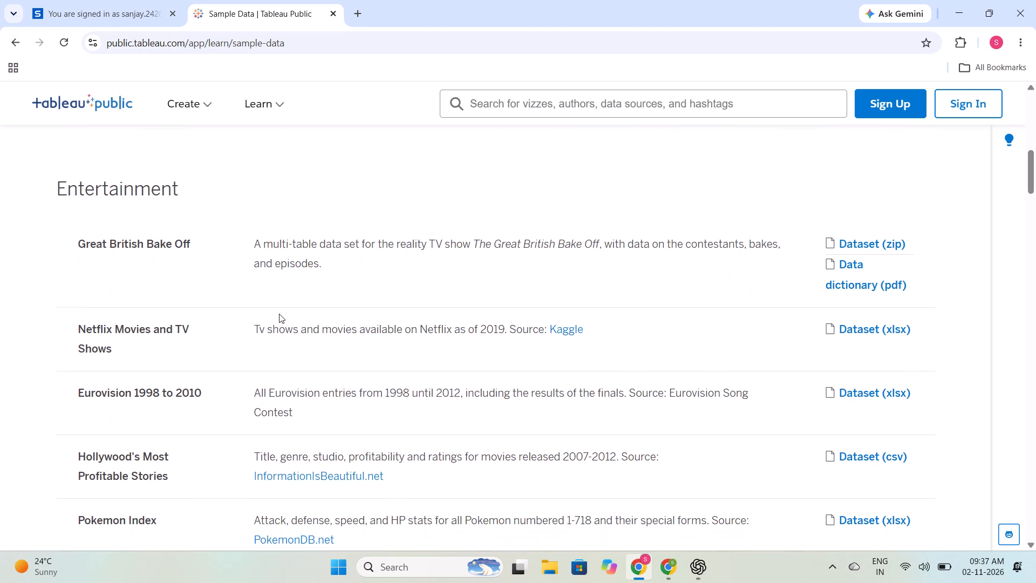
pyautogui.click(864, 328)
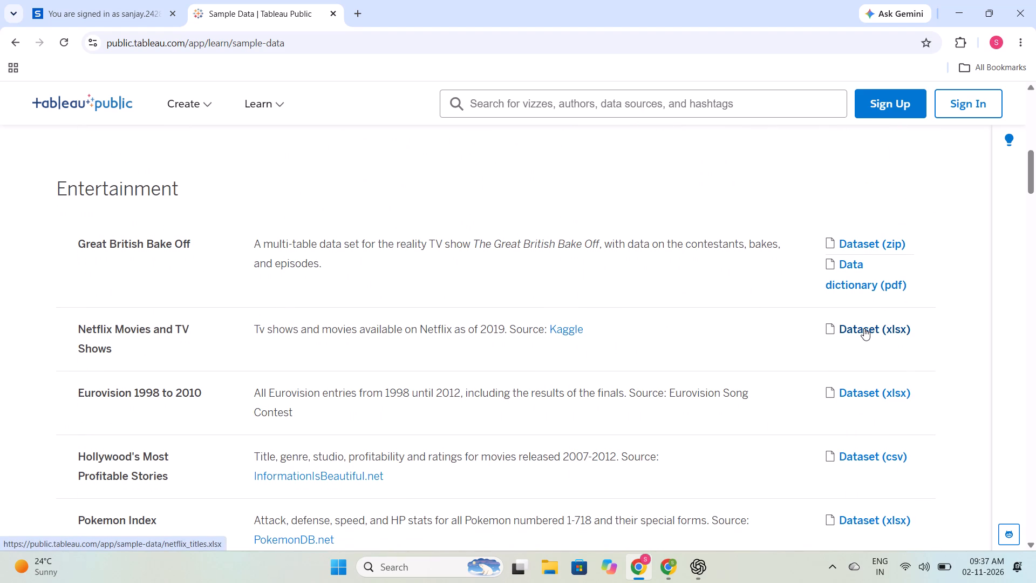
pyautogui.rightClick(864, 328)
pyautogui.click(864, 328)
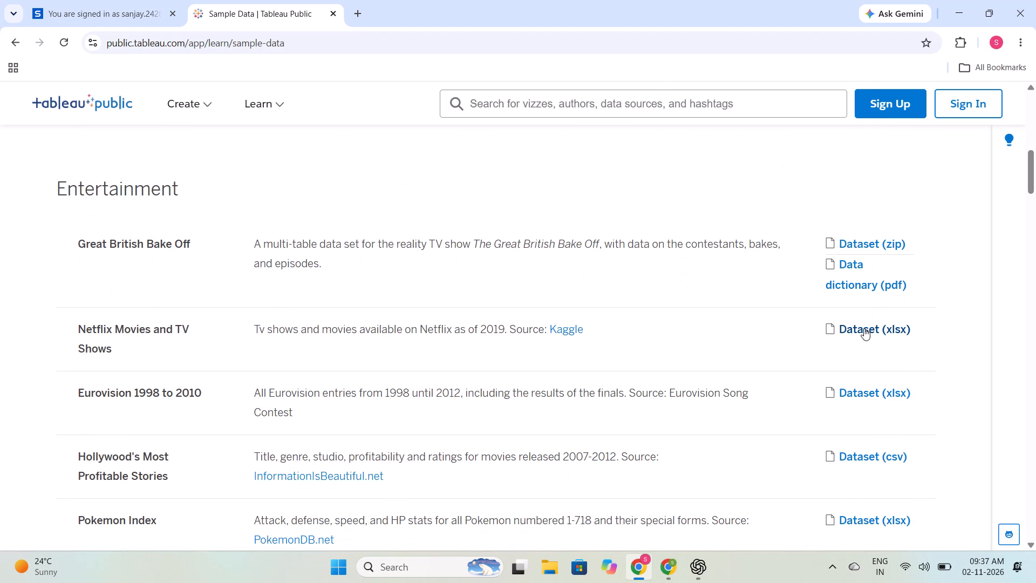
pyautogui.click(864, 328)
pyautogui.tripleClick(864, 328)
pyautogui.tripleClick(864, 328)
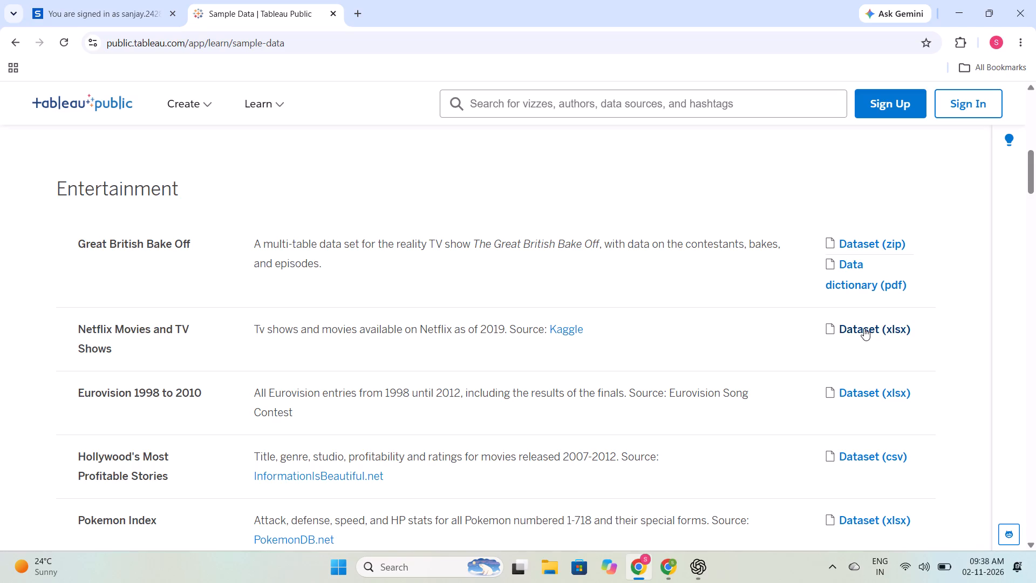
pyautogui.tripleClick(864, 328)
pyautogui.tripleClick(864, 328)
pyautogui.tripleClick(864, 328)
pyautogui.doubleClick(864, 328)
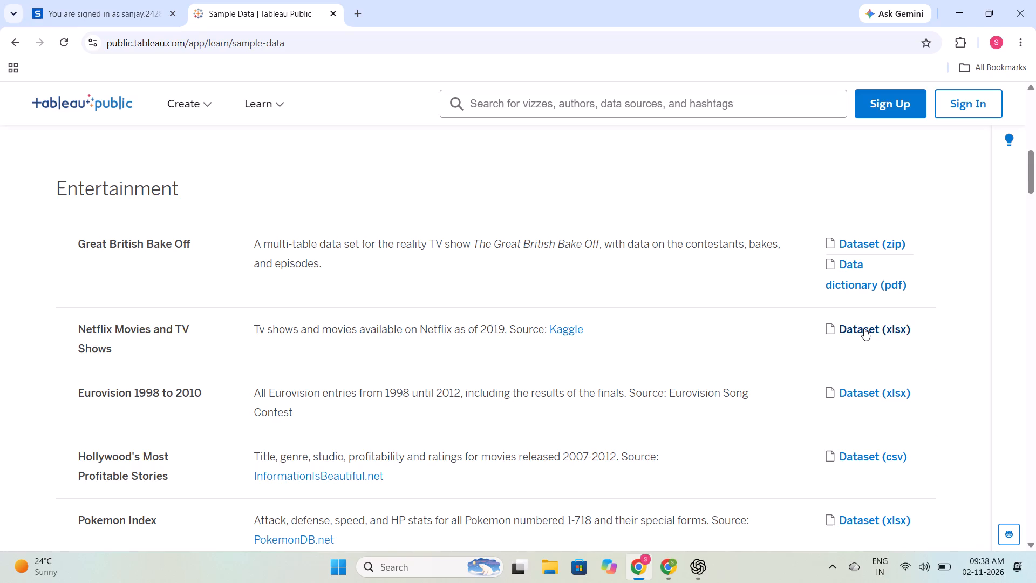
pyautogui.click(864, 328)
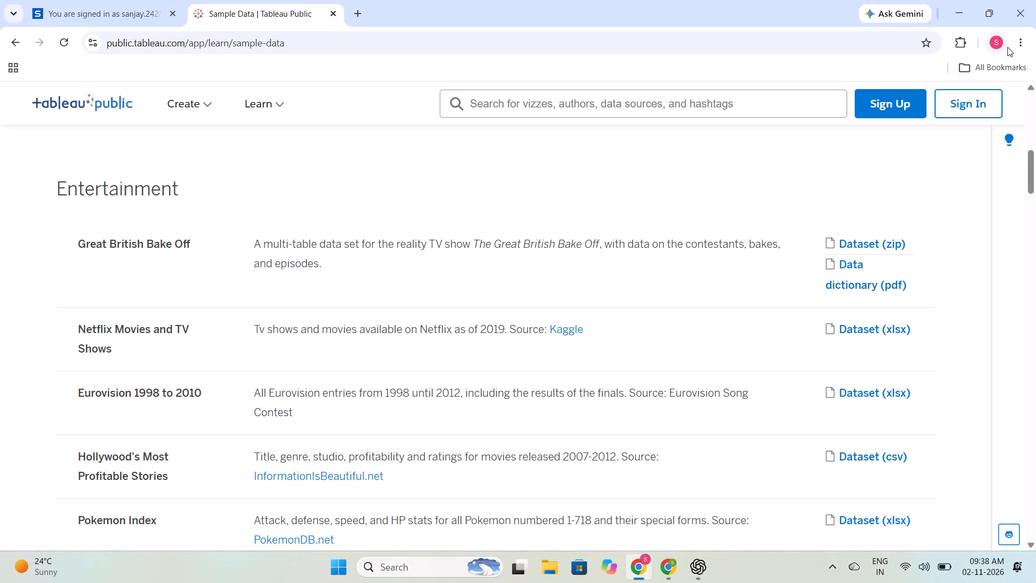
# Open a new Chrome window under the SANJAY (kiet.edu) profile.
pyautogui.click(1007, 47)
pyautogui.scroll(-4, 893, 463)
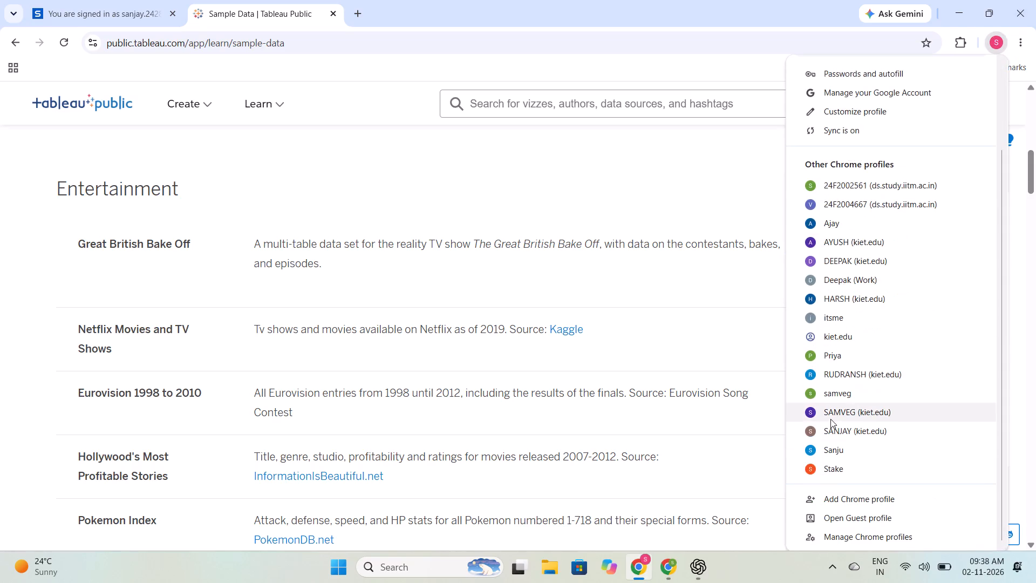
pyautogui.click(827, 431)
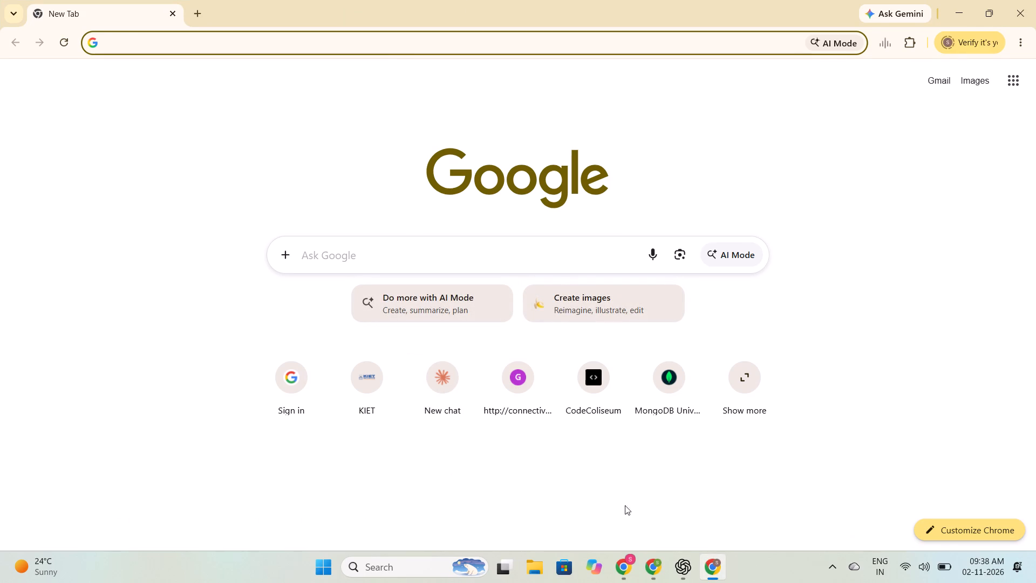
# Copy the Sample Data page's address from the original profile's window and load public.tableau.com/app/learn/sample-data in the kiet.edu profile's window.
pyautogui.click(622, 559)
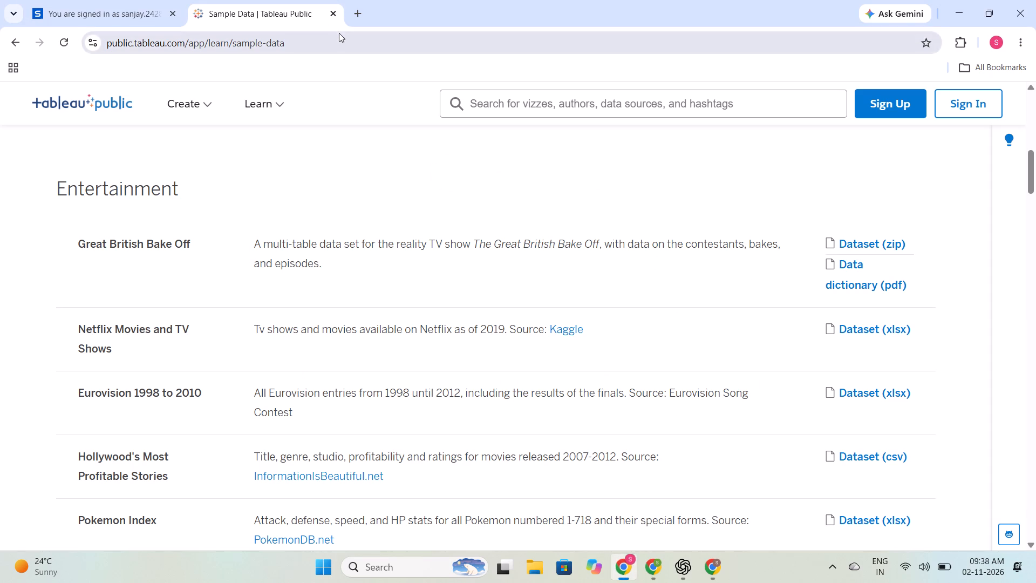
pyautogui.moveTo(339, 33); pyautogui.dragTo(78, 62)
pyautogui.hotkey('ctrl', 'c')
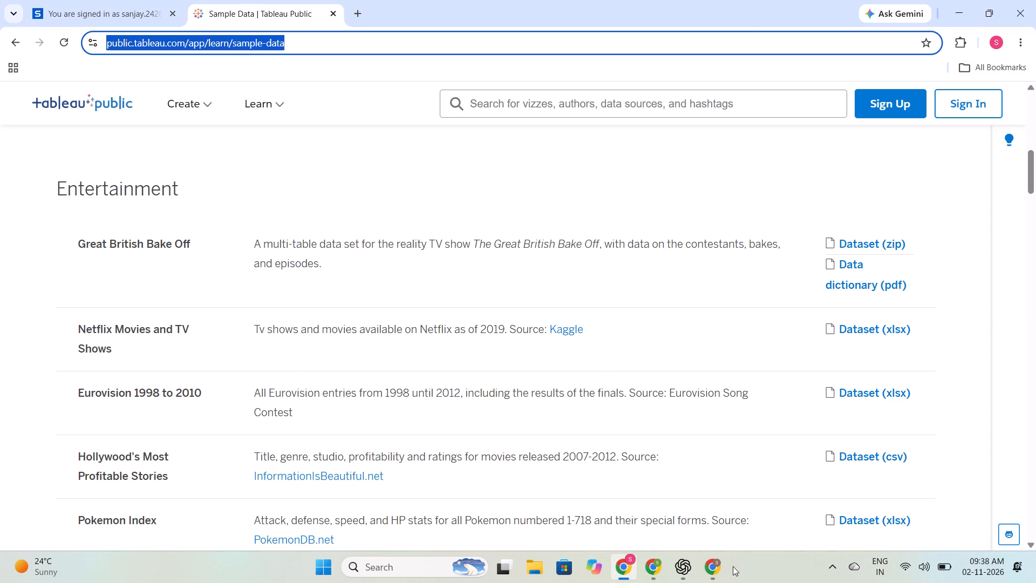
pyautogui.click(708, 565)
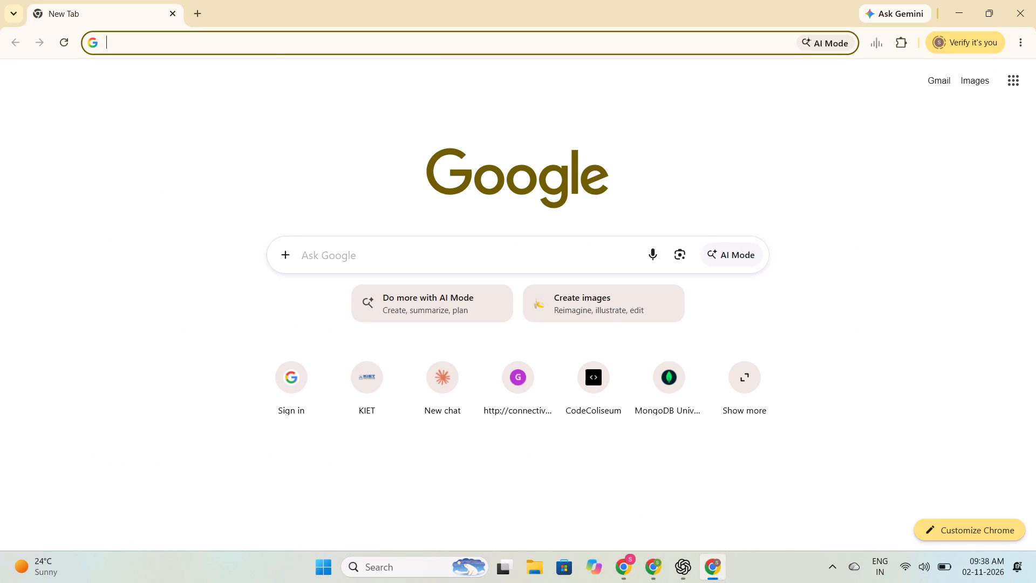
pyautogui.hotkey('ctrl', 'v')
pyautogui.keyDown('ctrl'); pyautogui.click(200, 39); pyautogui.keyUp('ctrl')
pyautogui.press('Return')
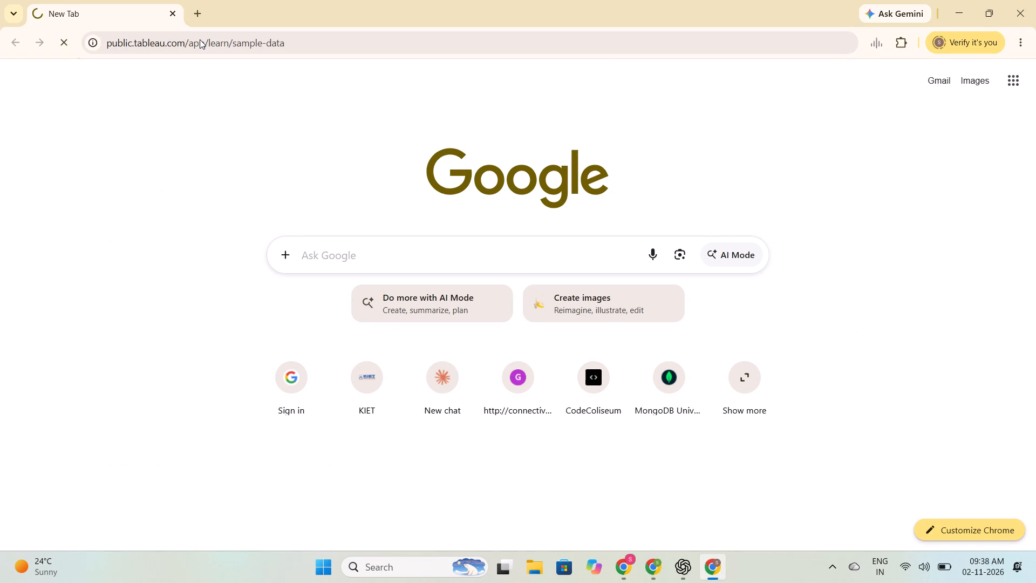
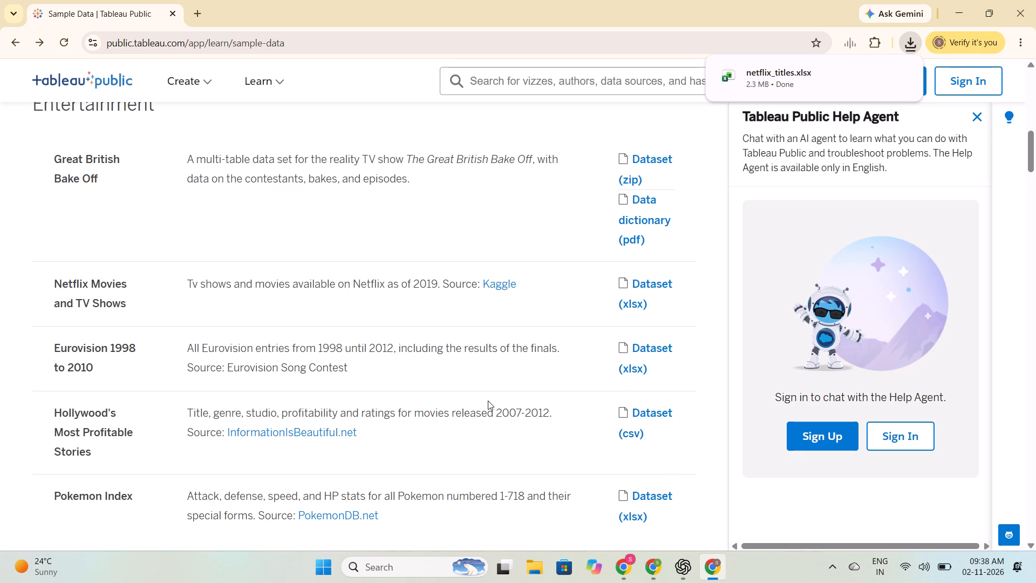
# Download the Netflix Movies and TV Shows dataset (xlsx) again and check the recent download history.
pyautogui.click(640, 287)
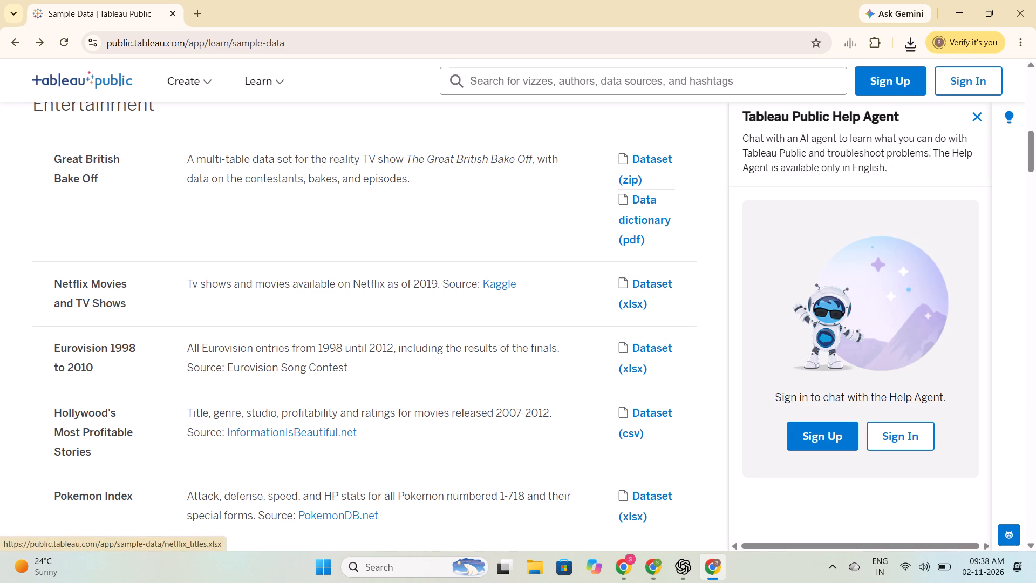
pyautogui.click(906, 55)
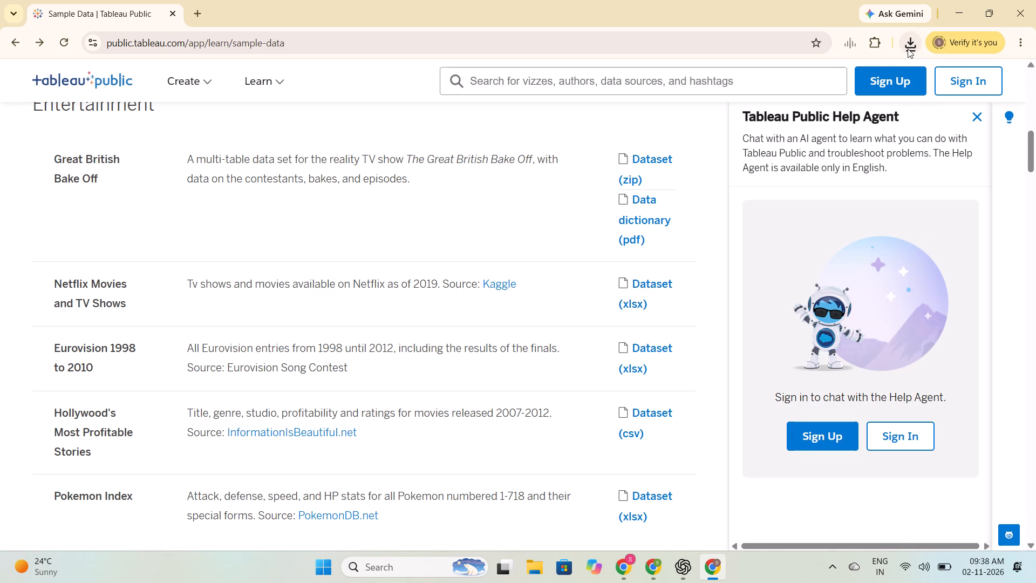
pyautogui.click(908, 49)
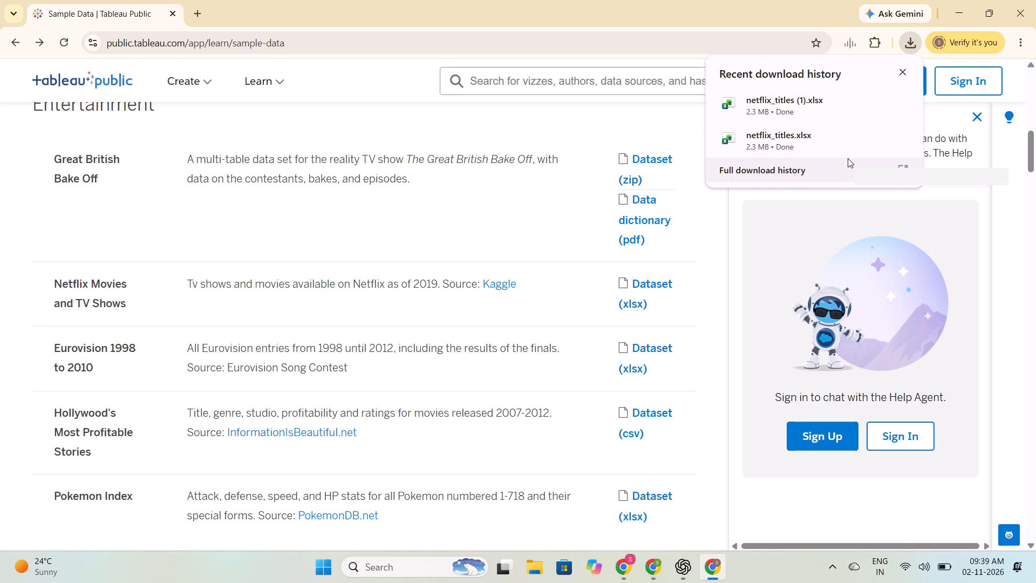
pyautogui.click(368, 284)
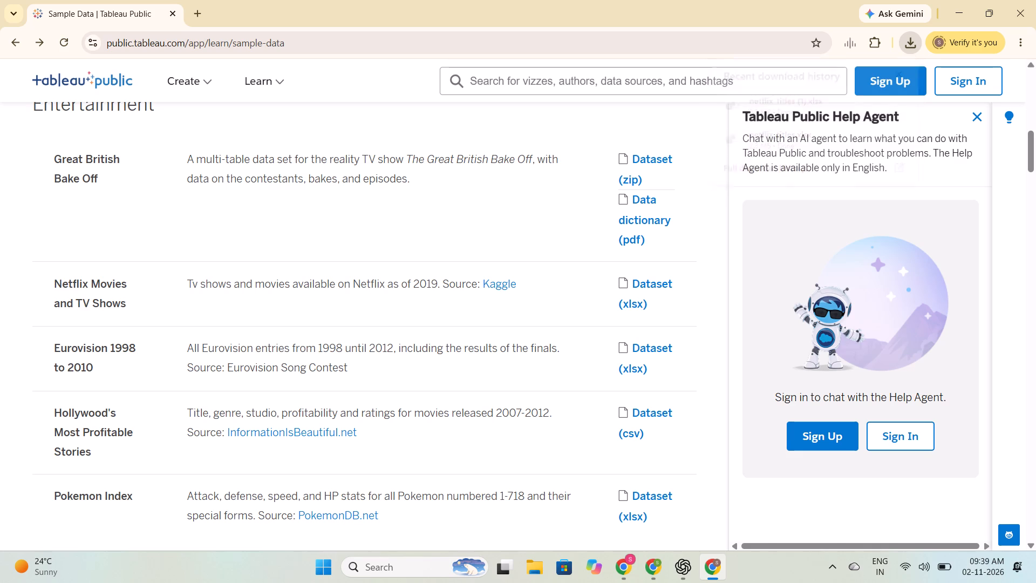
pyautogui.click(128, 293)
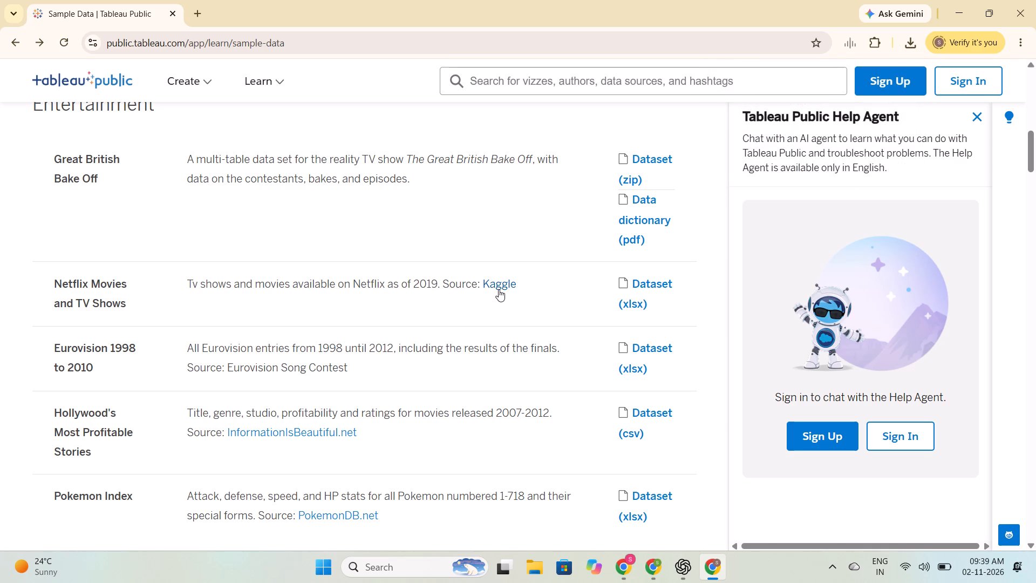
# View the Kaggle source page of the Netflix Movies and TV Shows dataset, and close its tab.
pyautogui.click(499, 289)
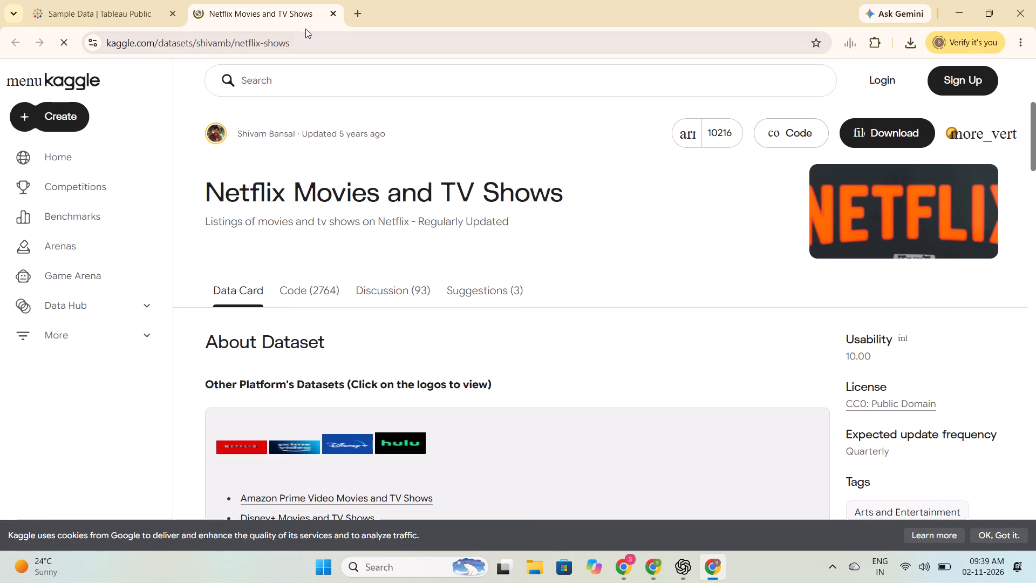
pyautogui.click(336, 10)
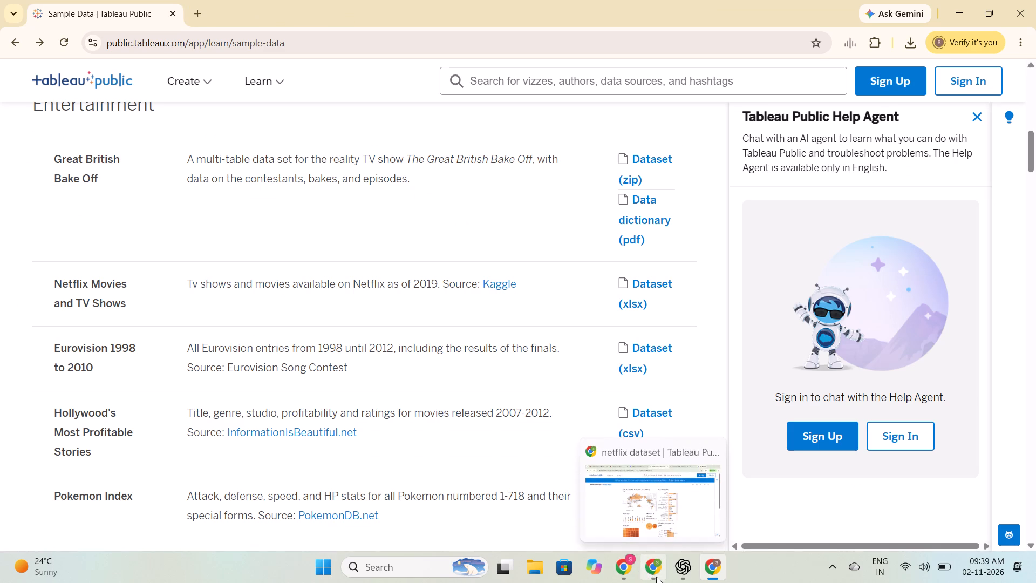
# Switch to File Explorer and open the netflix_titles workbook from the Downloads folder in Excel.
pyautogui.click(549, 569)
pyautogui.click(541, 570)
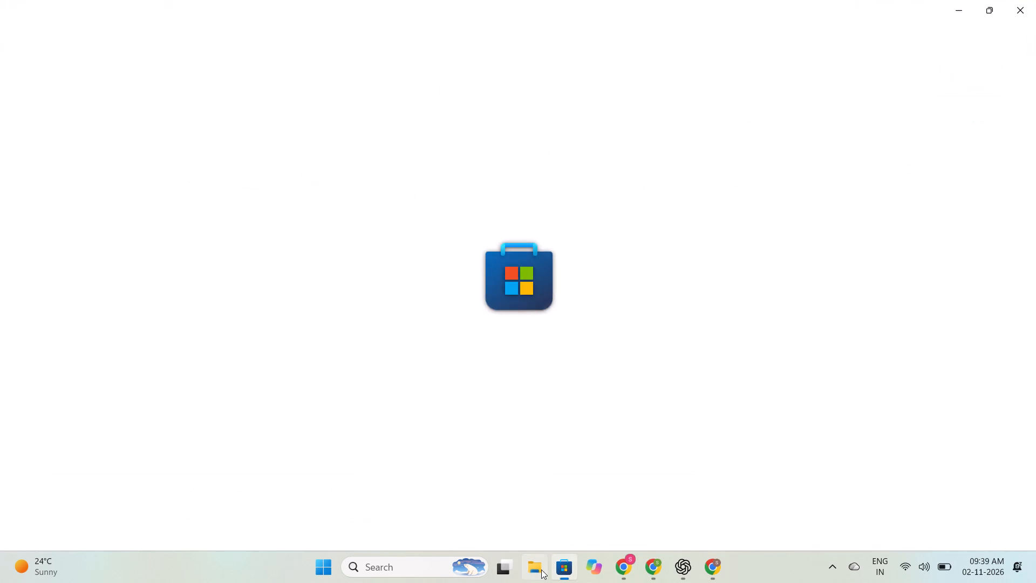
pyautogui.click(936, 17)
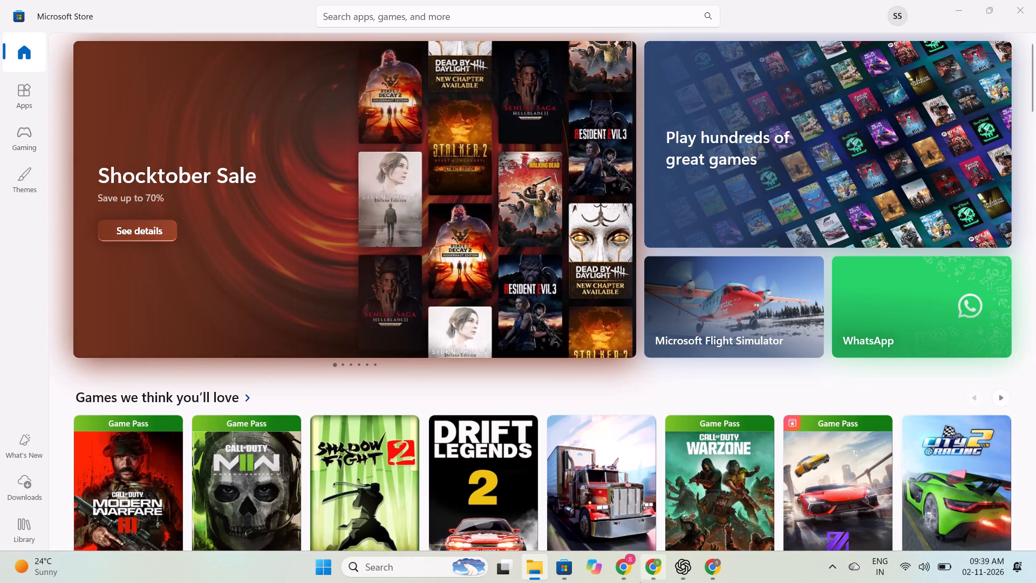
pyautogui.click(1027, 13)
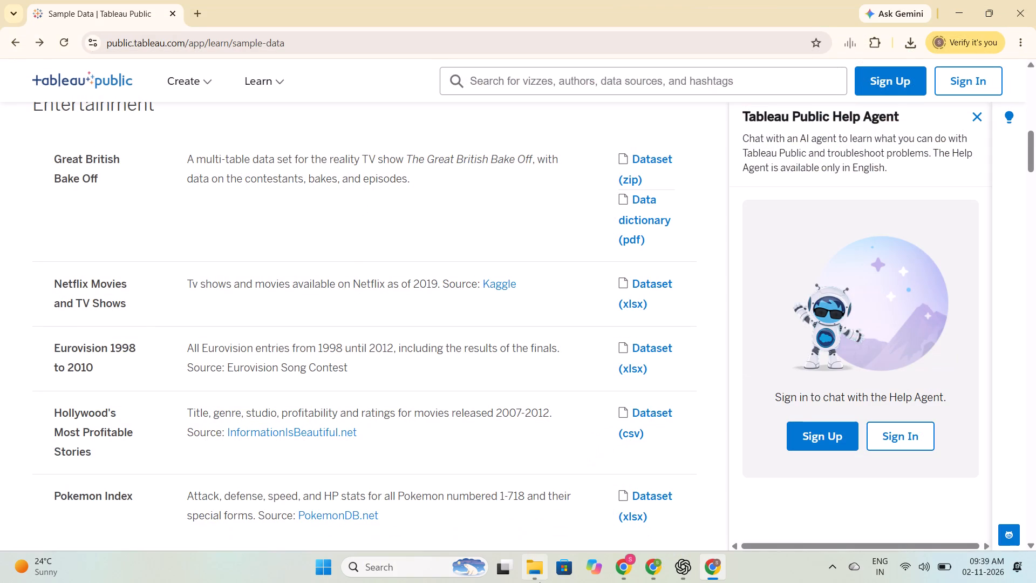
pyautogui.click(540, 582)
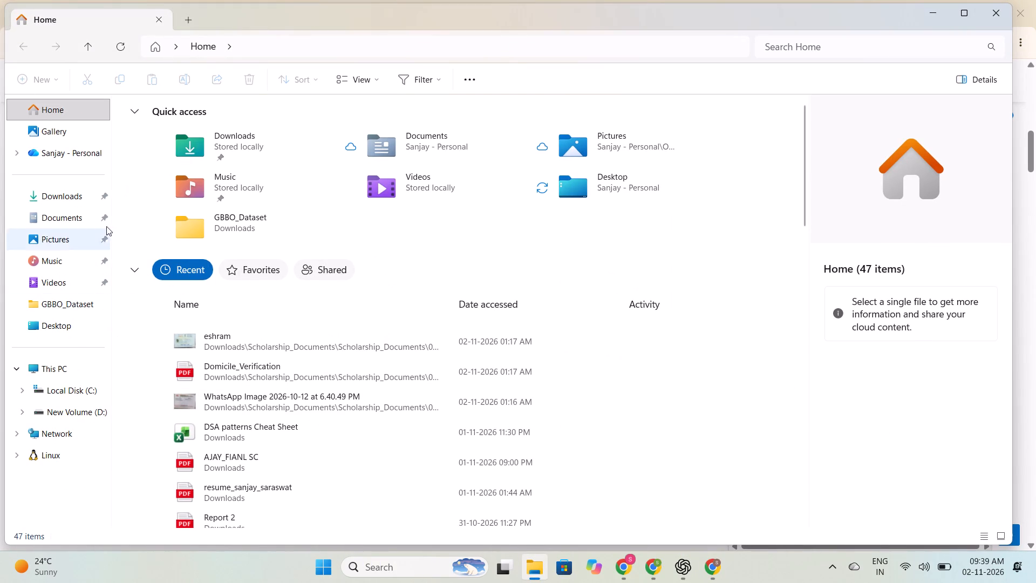
pyautogui.click(50, 201)
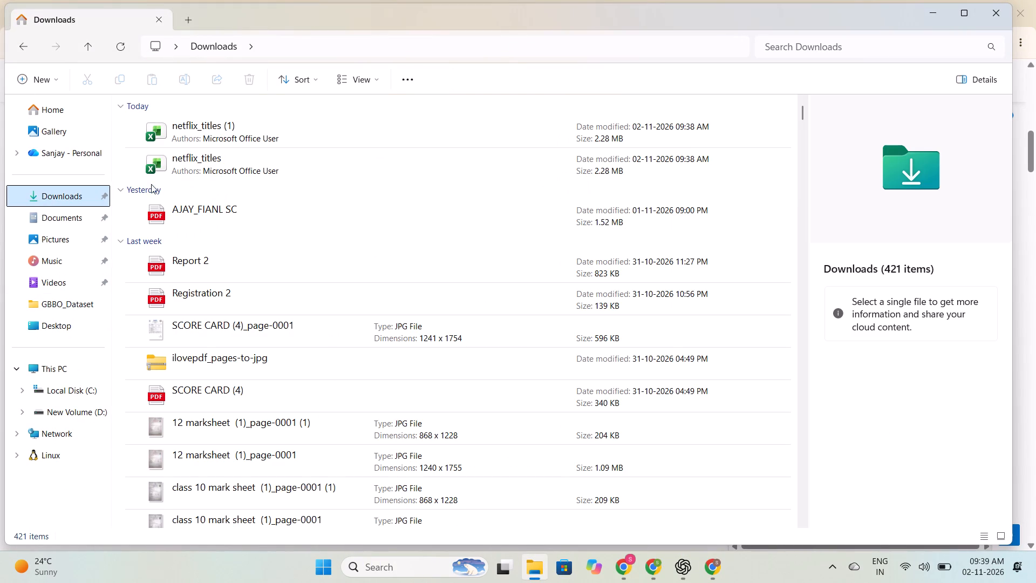
pyautogui.doubleClick(236, 164)
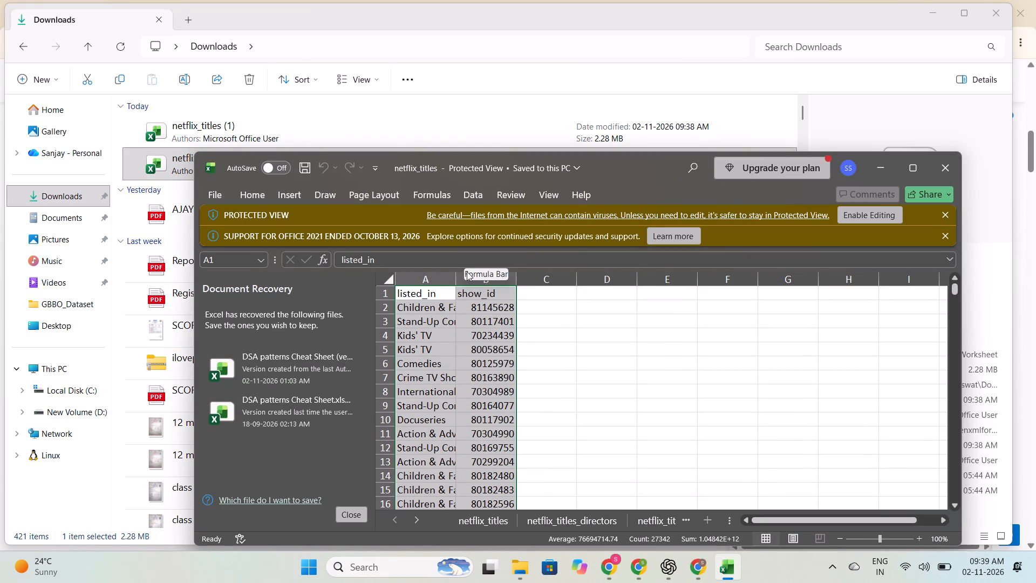
# Examine the rows under the listed_in and show_id columns of the workbook's open sheet.
pyautogui.scroll(-2, 583, 329)
pyautogui.hscroll(1, 583, 329)
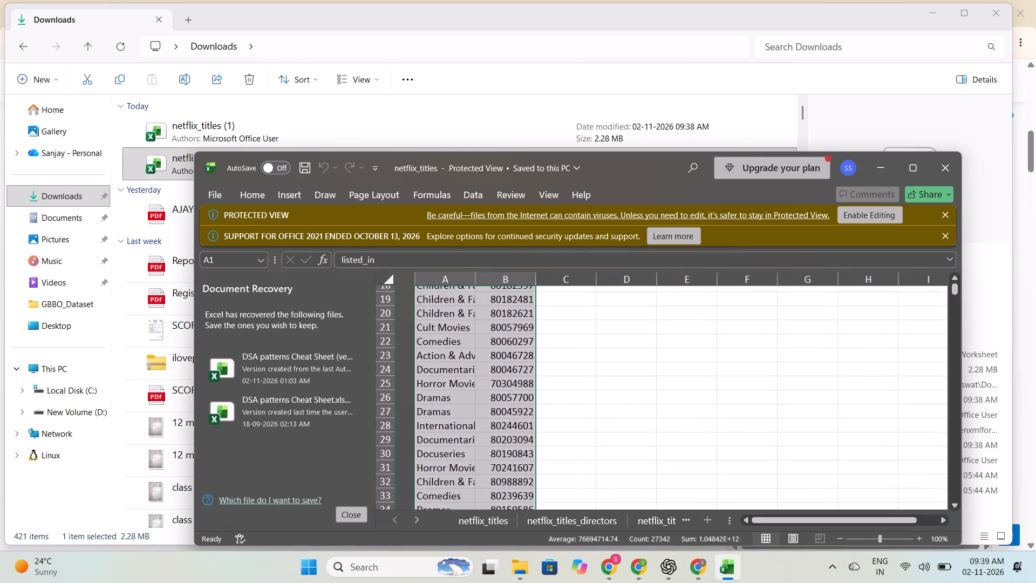
pyautogui.hscroll(1, 583, 329)
pyautogui.scroll(-6, 583, 329)
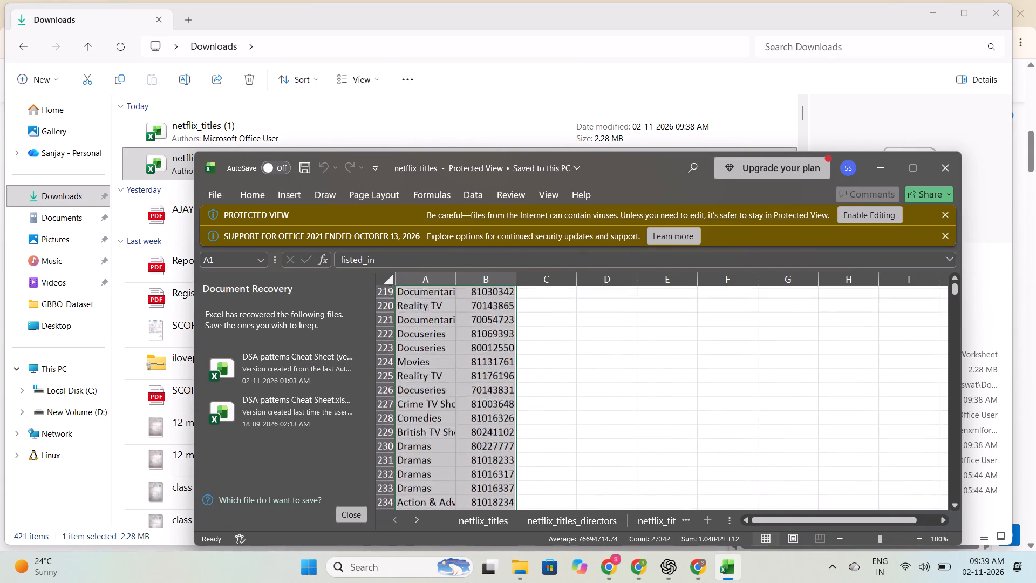
pyautogui.scroll(6, 583, 329)
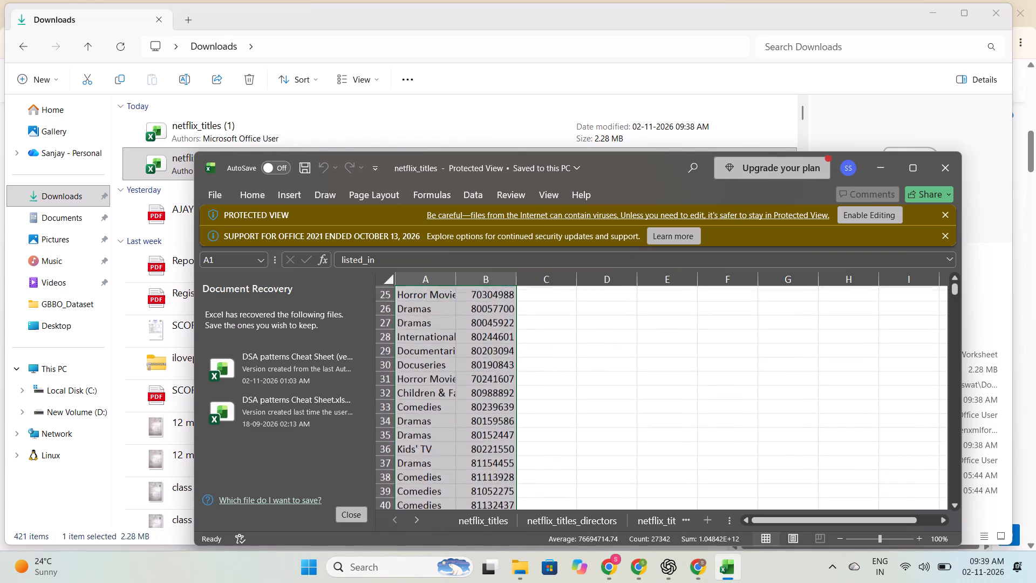
pyautogui.scroll(1, 583, 329)
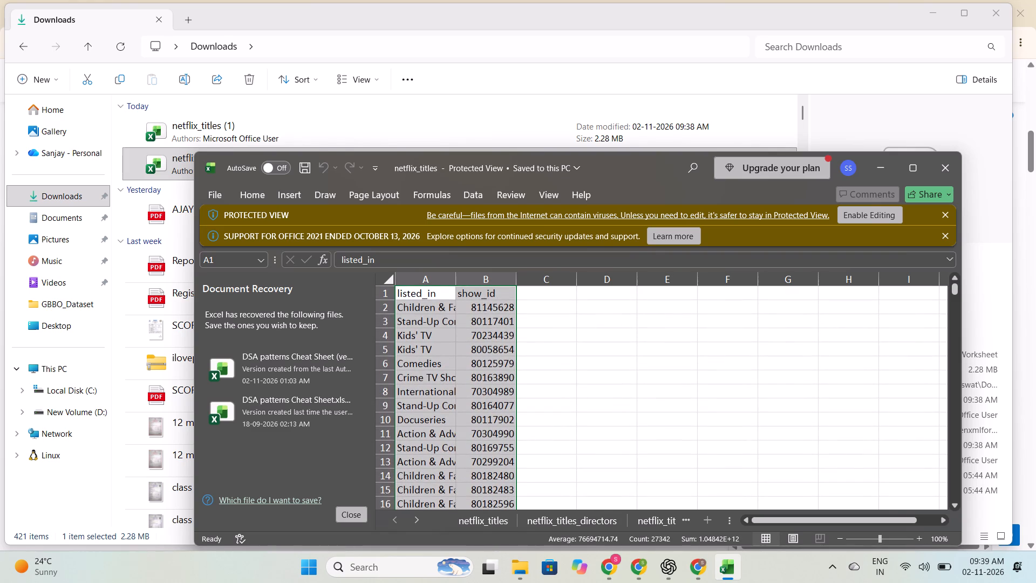
pyautogui.moveTo(453, 351); pyautogui.dragTo(466, 354)
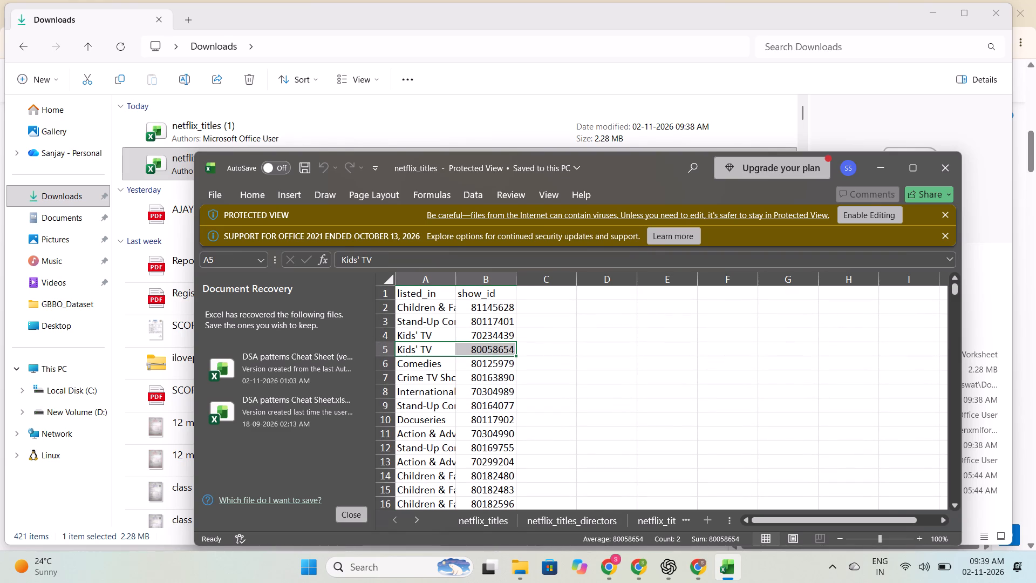
pyautogui.click(519, 363)
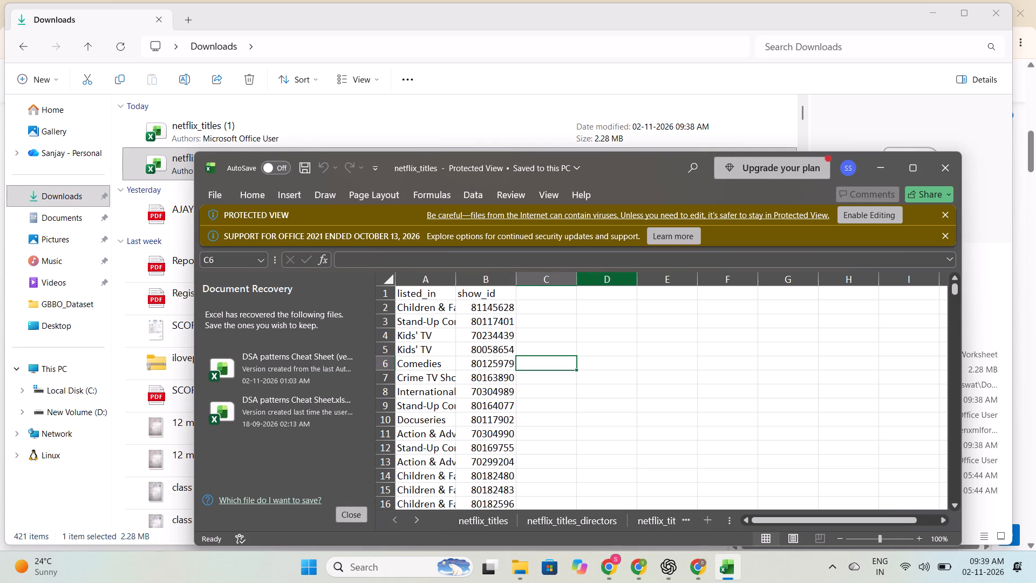
pyautogui.click(544, 317)
pyautogui.click(544, 303)
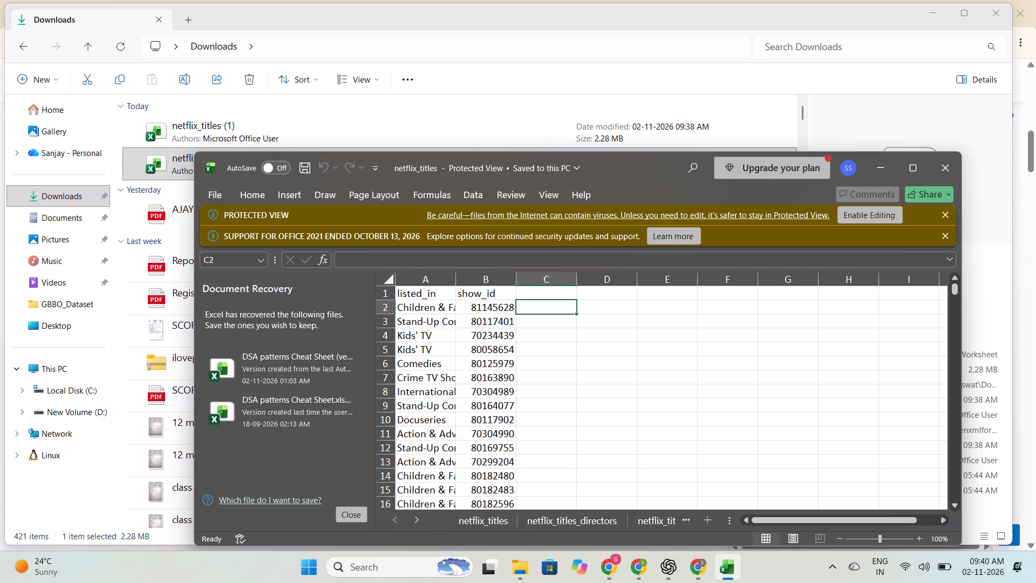
pyautogui.click(548, 290)
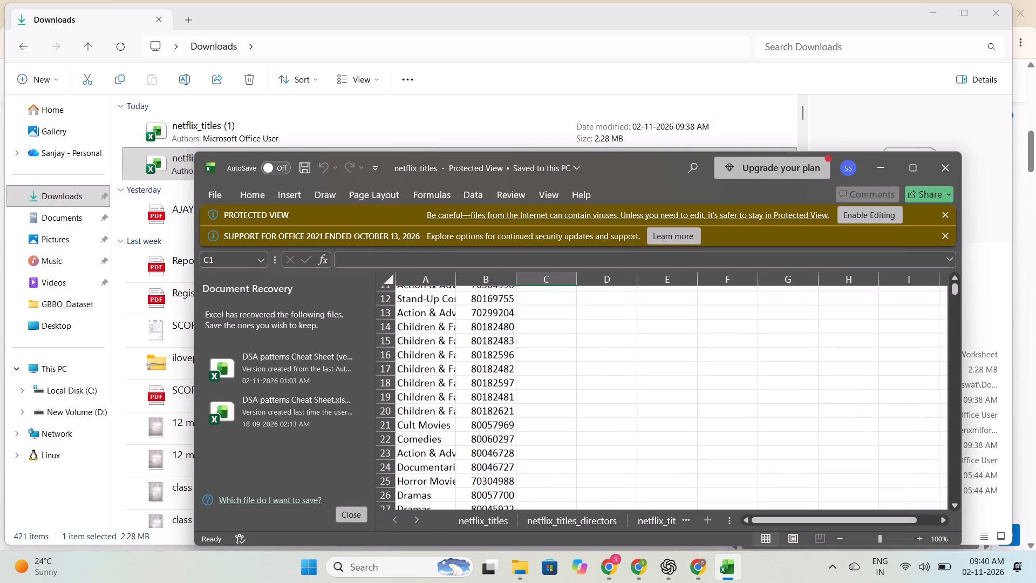
pyautogui.scroll(-4, 586, 362)
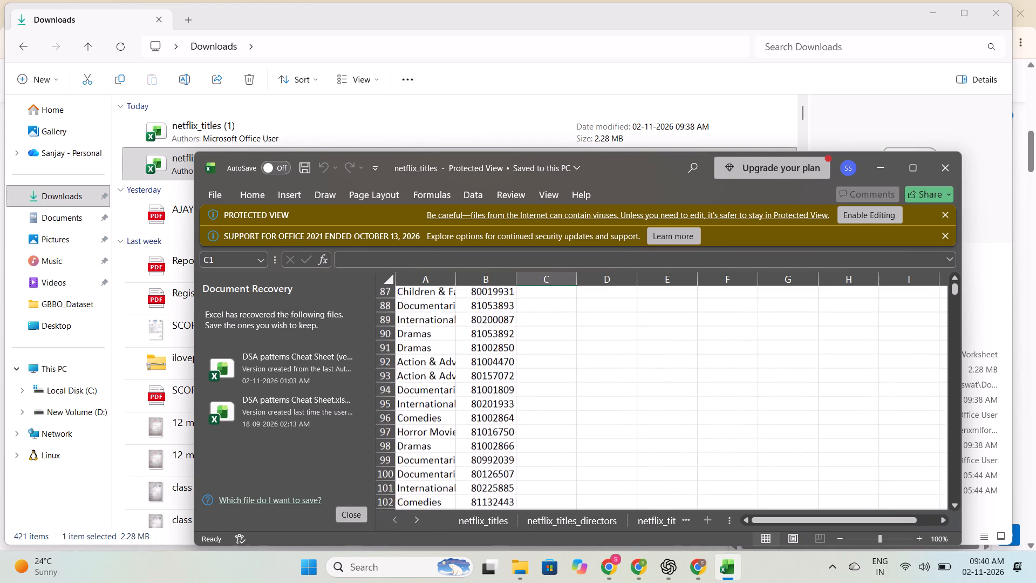
pyautogui.scroll(-5, 586, 362)
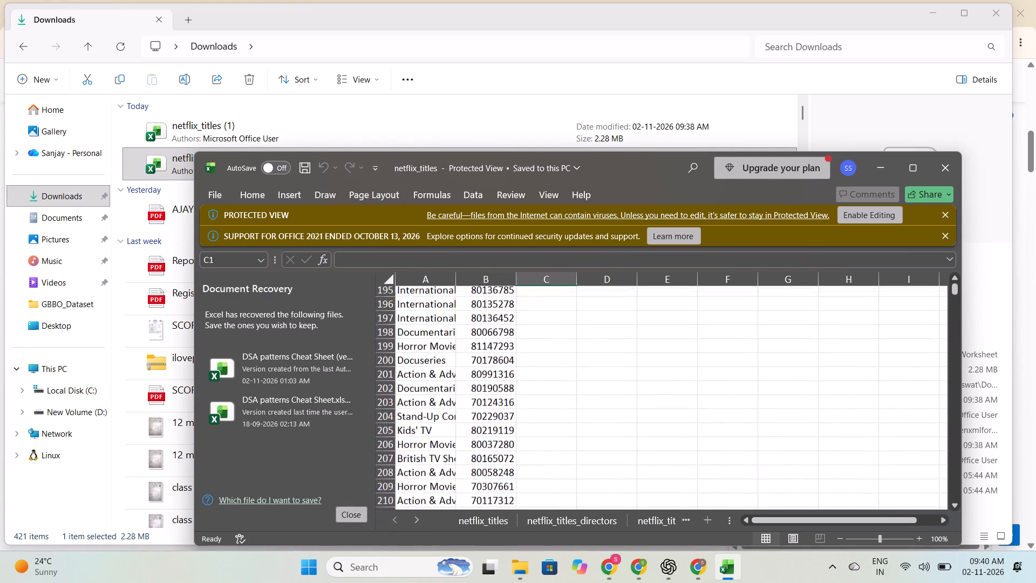
pyautogui.scroll(-2, 586, 362)
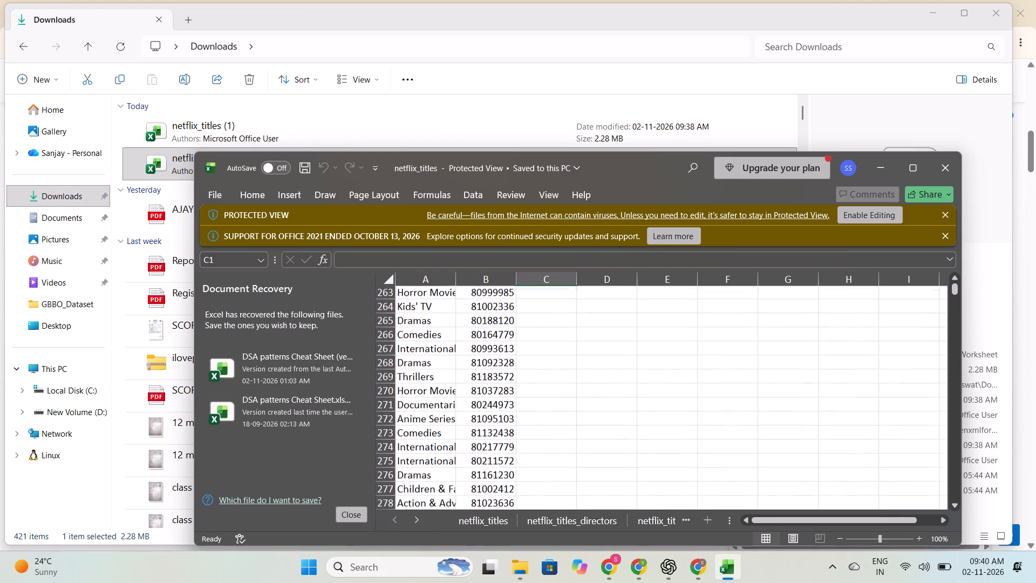
# Look through the netflix_titles_directors, netflix_titles_countries, netflix_titles_cast and netflix_titles_category sheets in turn.
pyautogui.click(575, 524)
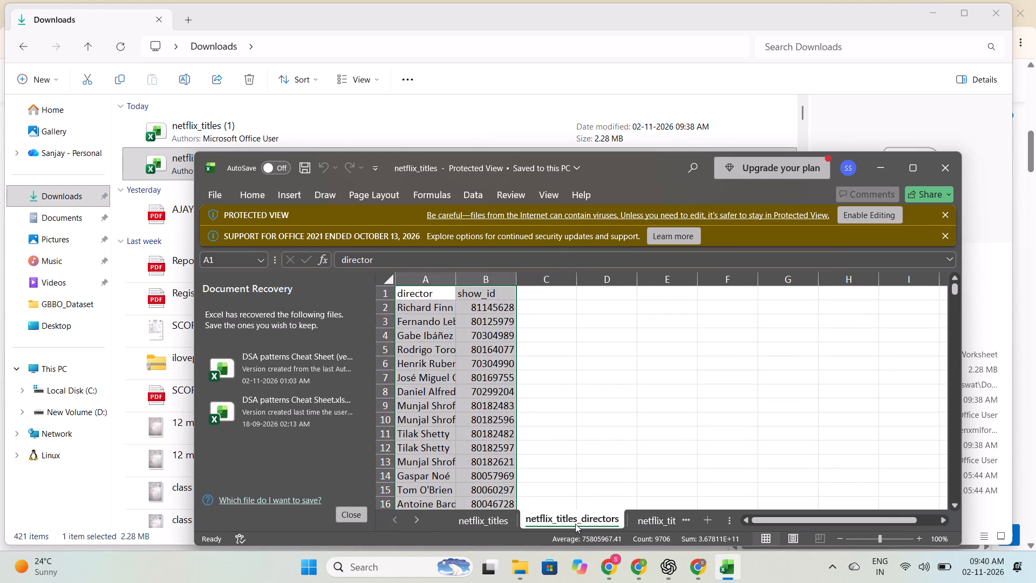
pyautogui.click(654, 523)
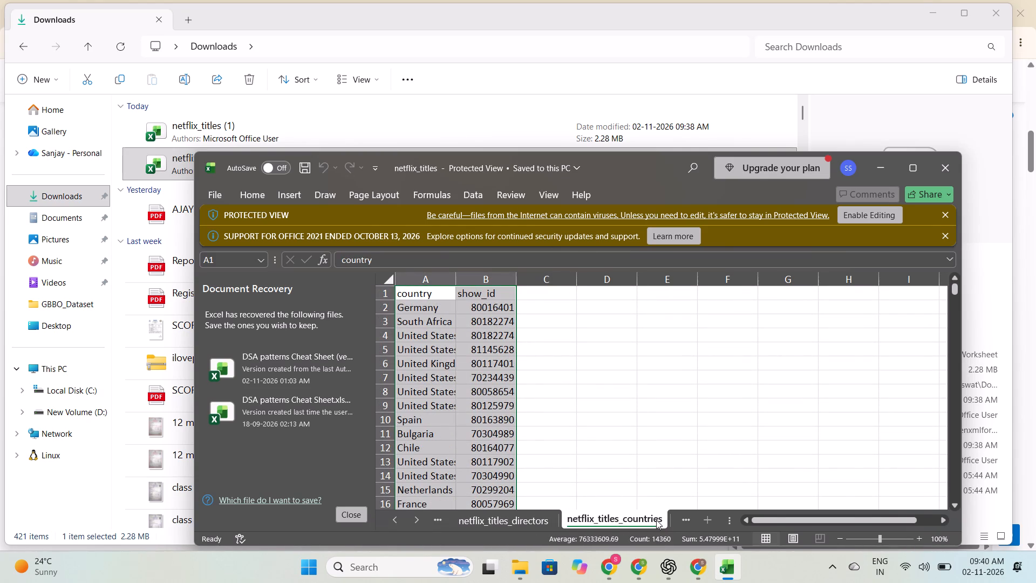
pyautogui.hscroll(-2, 656, 520)
pyautogui.hscroll(3, 656, 520)
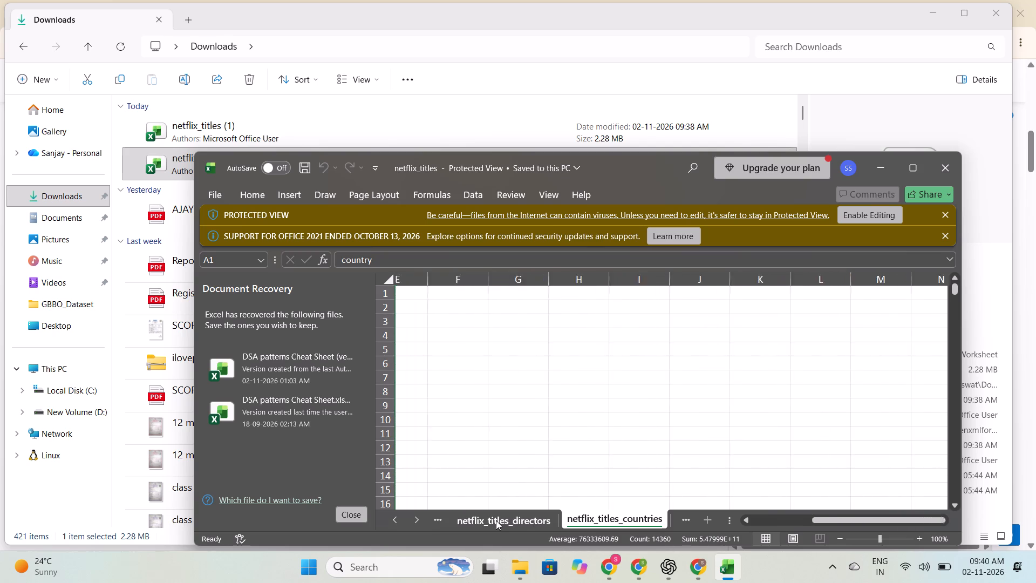
pyautogui.click(689, 518)
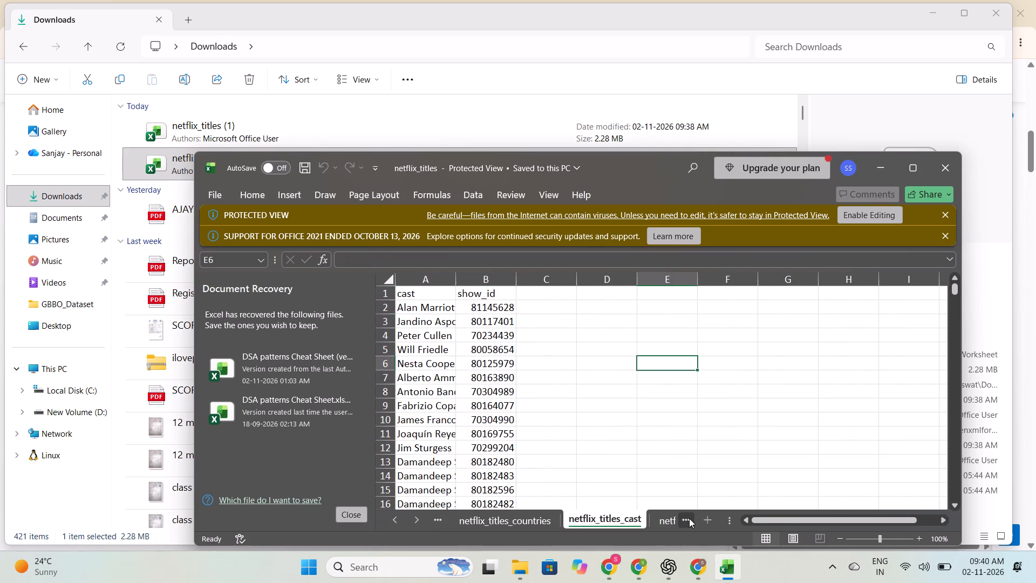
pyautogui.click(688, 518)
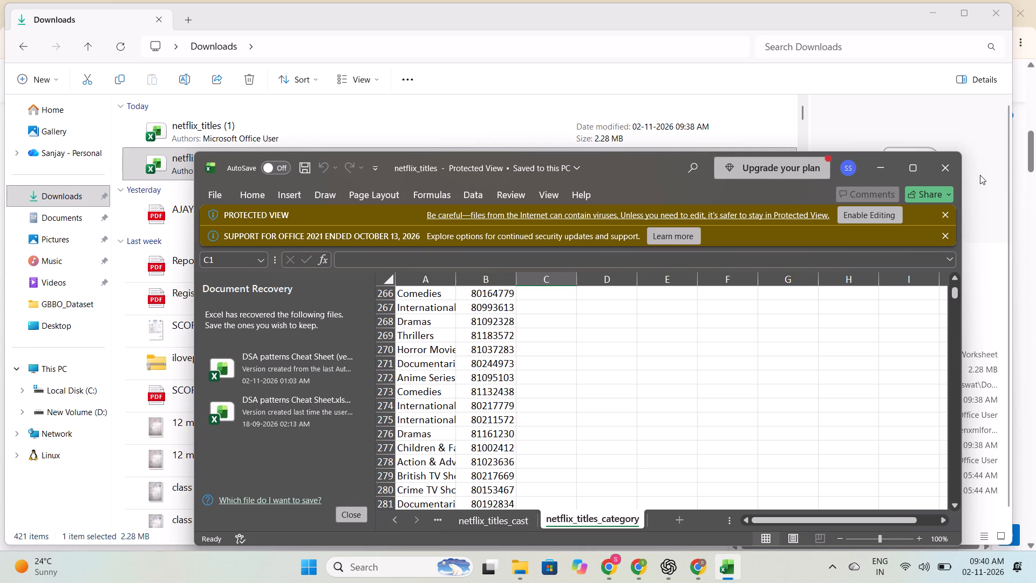
# Close the netflix_titles workbook, choosing to remove the recovered files from Document Recovery.
pyautogui.click(945, 180)
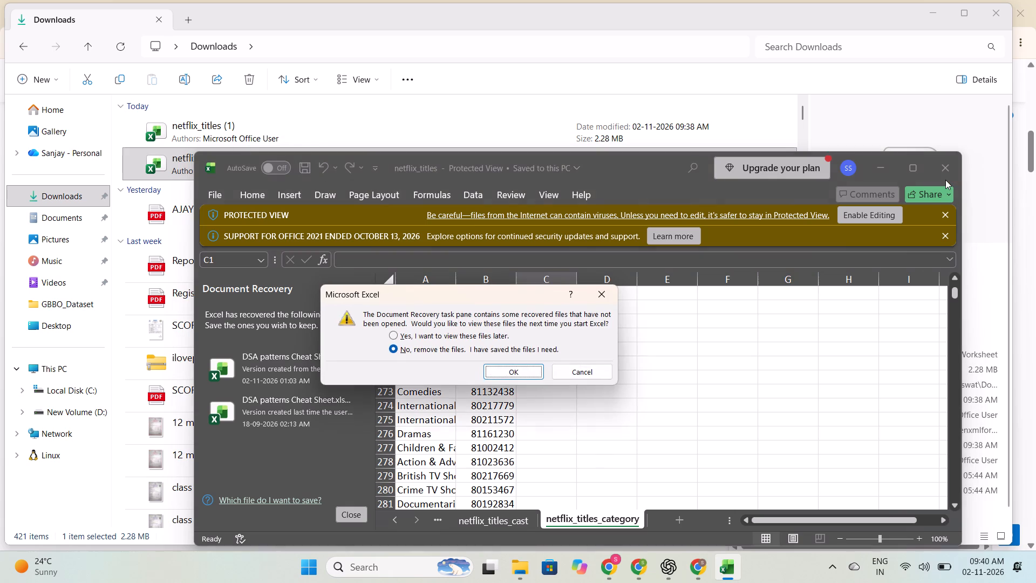
pyautogui.click(513, 372)
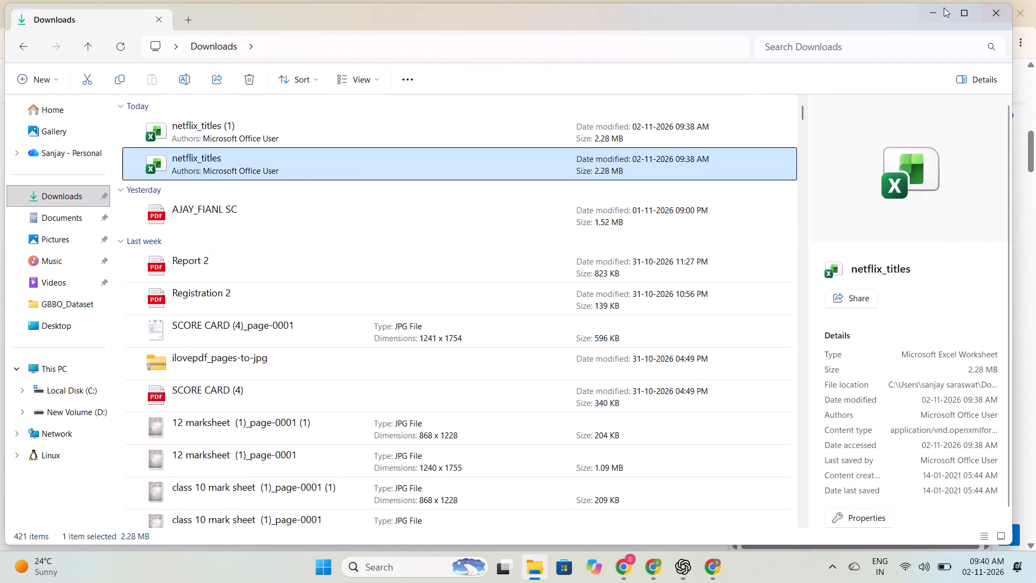
# Search the computer for "ku" and launch the Kuro app.
pyautogui.click(381, 559)
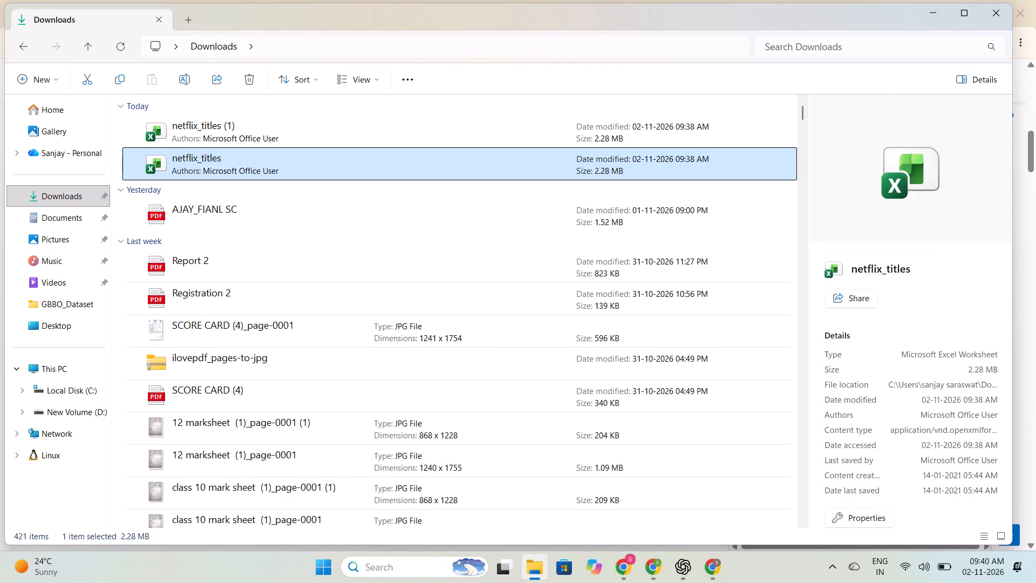
pyautogui.write('ku')
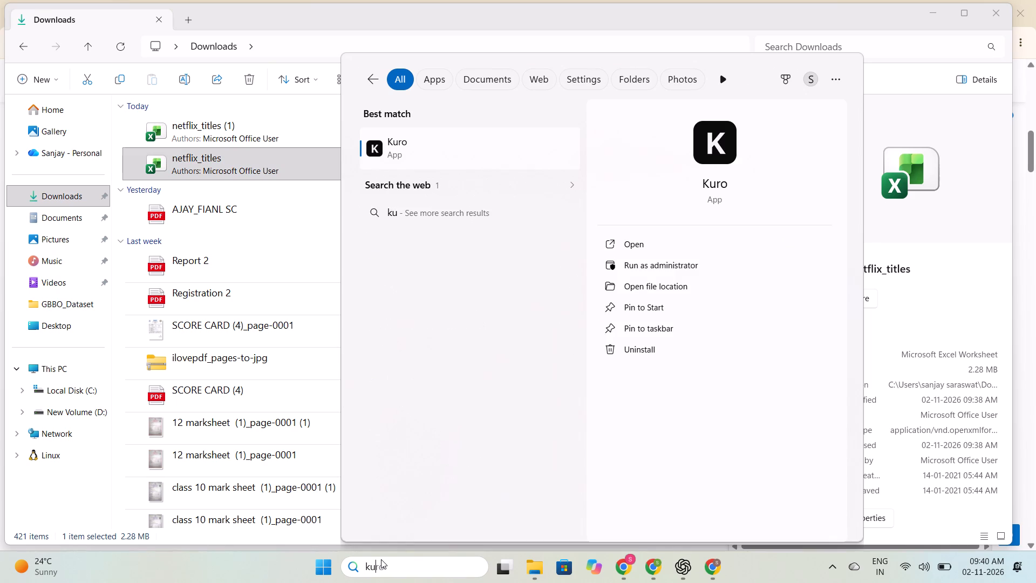
pyautogui.click(443, 151)
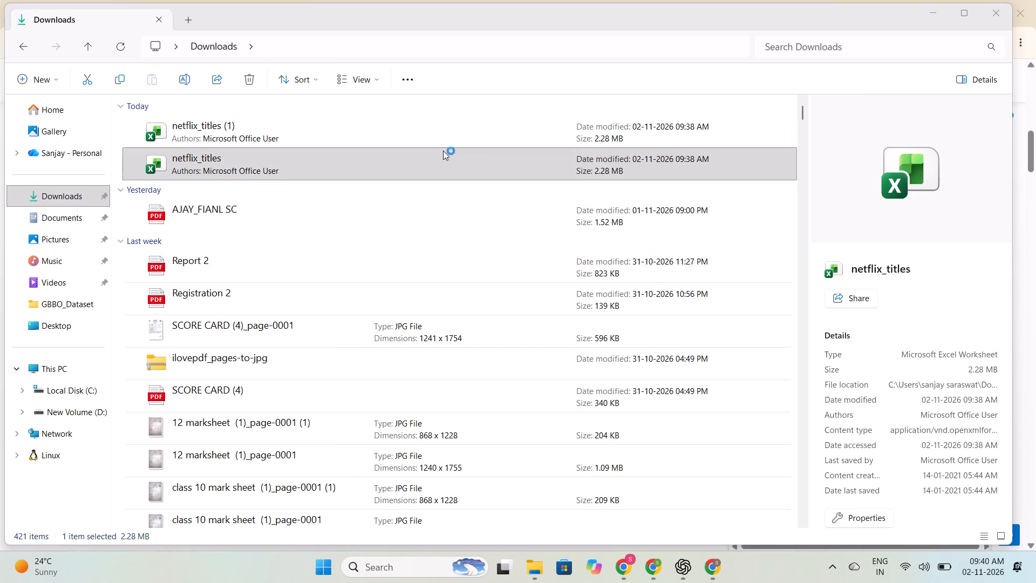
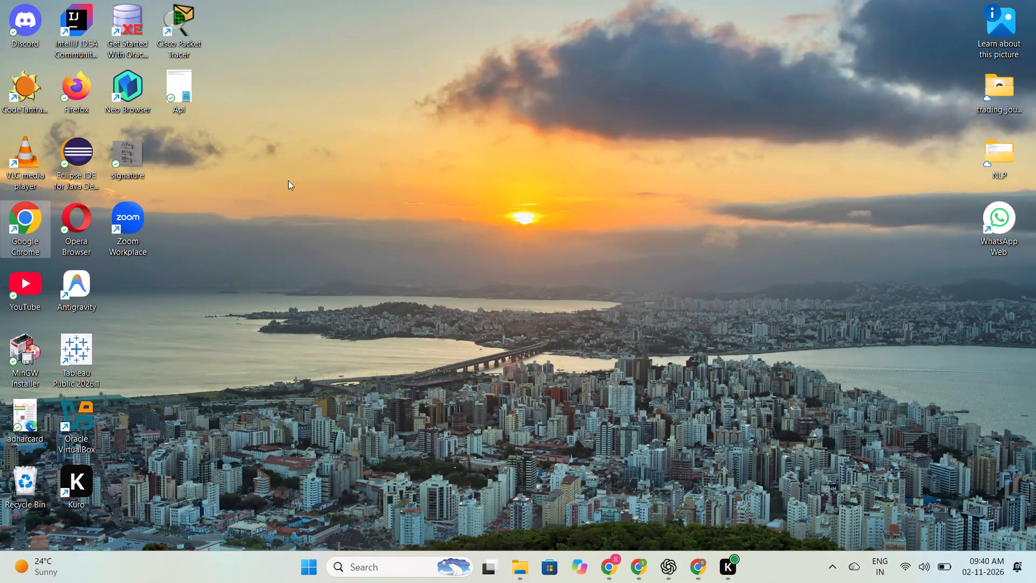
# Search the computer for "tab", launch Tableau Public 2026.1 and dismiss the File Recovery list without opening any workbook.
pyautogui.click(386, 573)
pyautogui.write('tab')
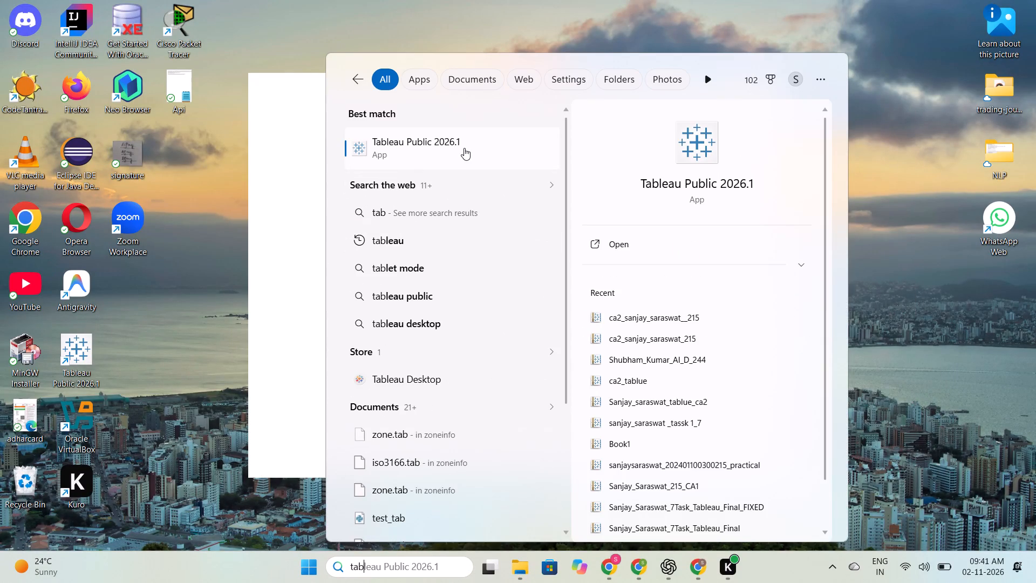
pyautogui.click(464, 148)
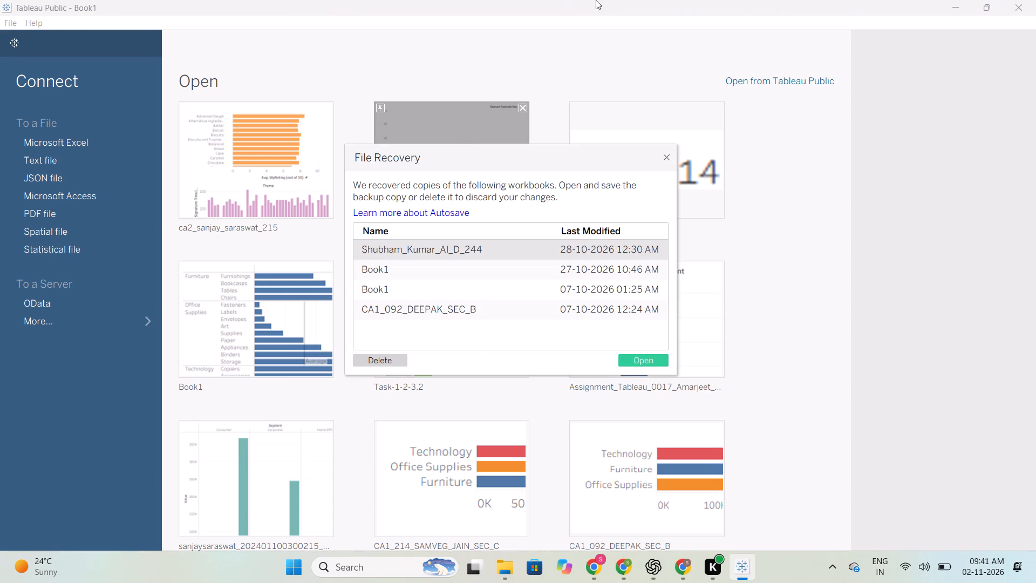
pyautogui.click(666, 160)
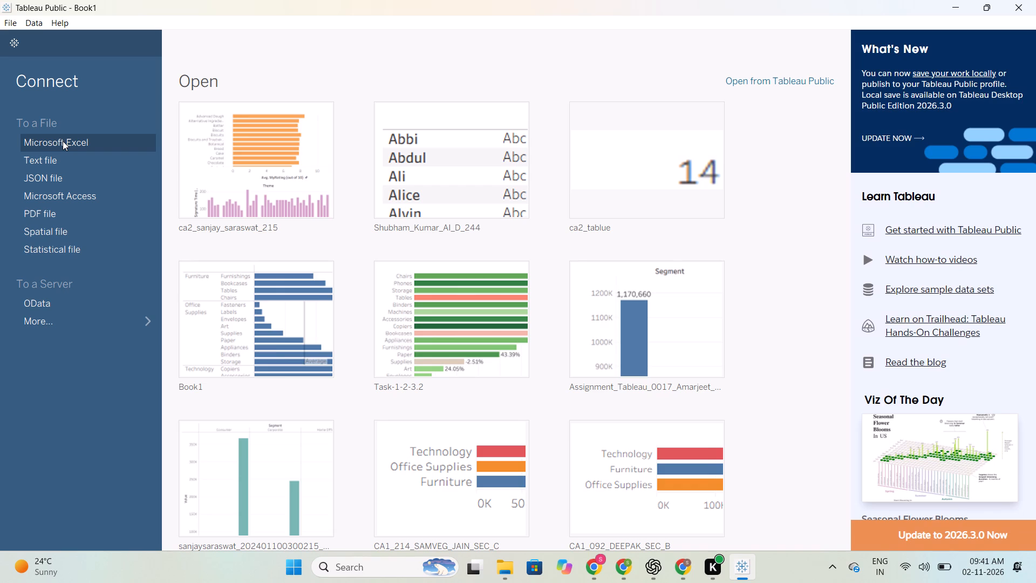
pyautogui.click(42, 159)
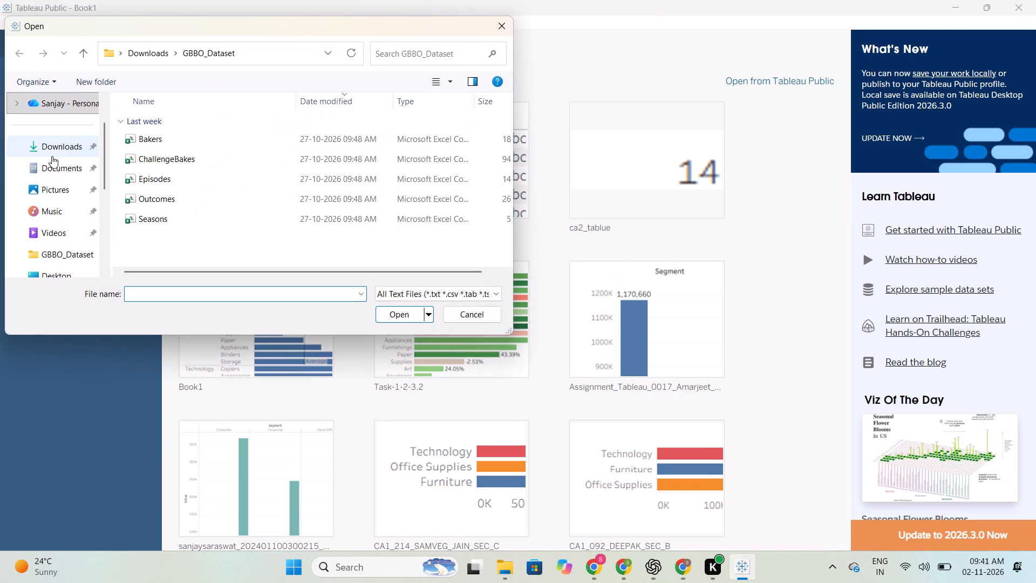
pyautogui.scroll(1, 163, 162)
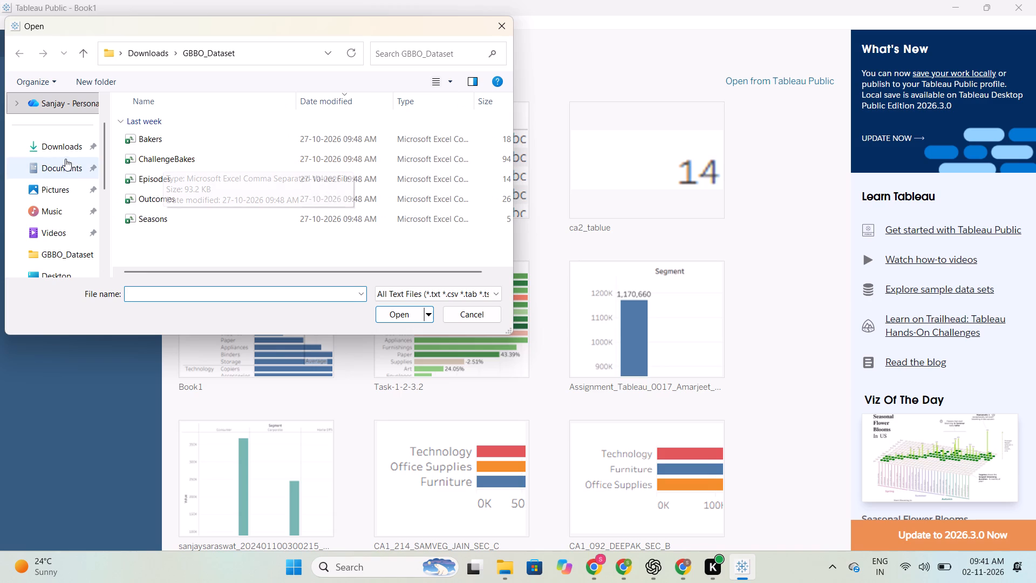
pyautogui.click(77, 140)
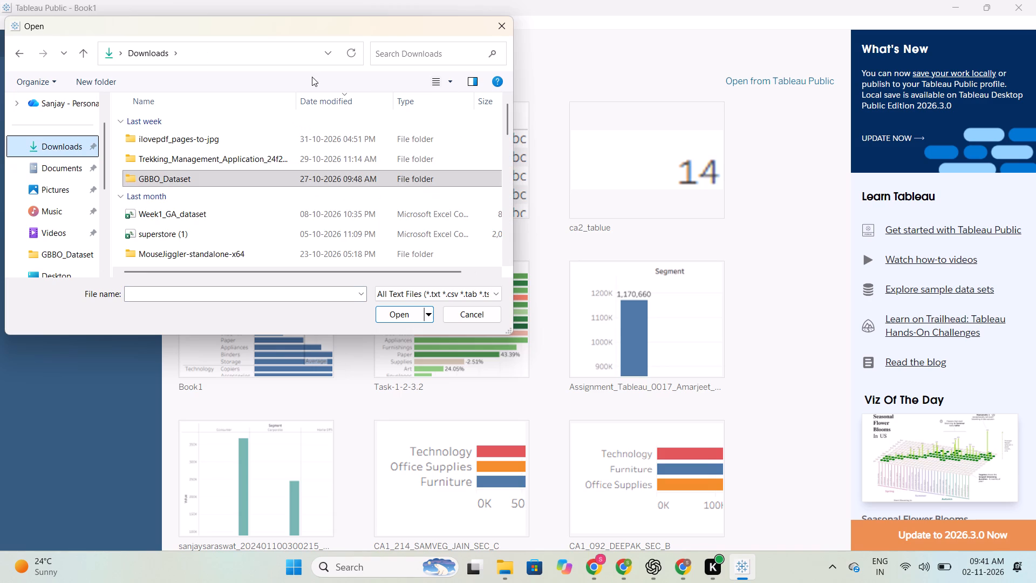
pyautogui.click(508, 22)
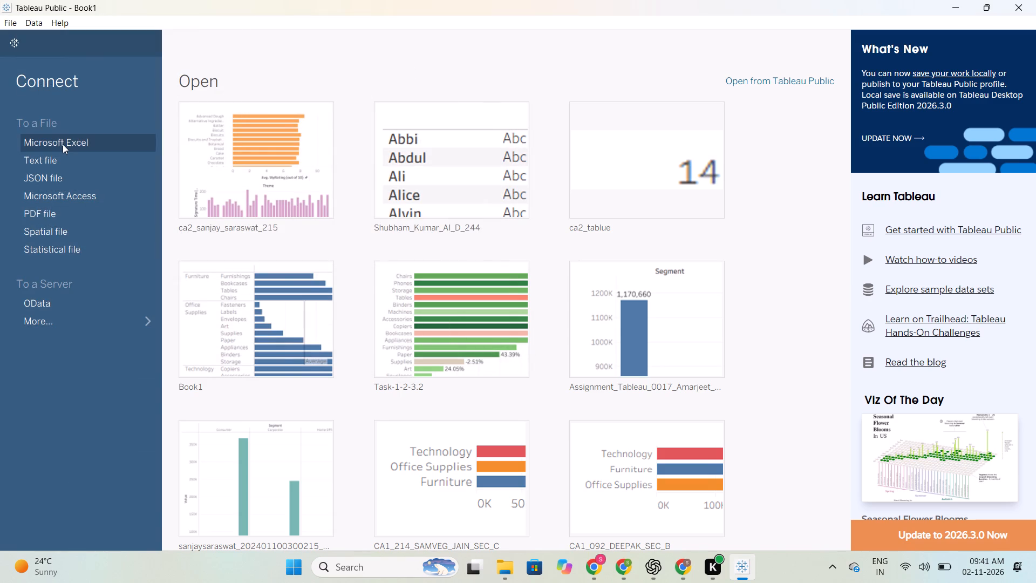
# Connect to the netflix_titles Microsoft Excel workbook in the Downloads folder as the data source.
pyautogui.click(63, 144)
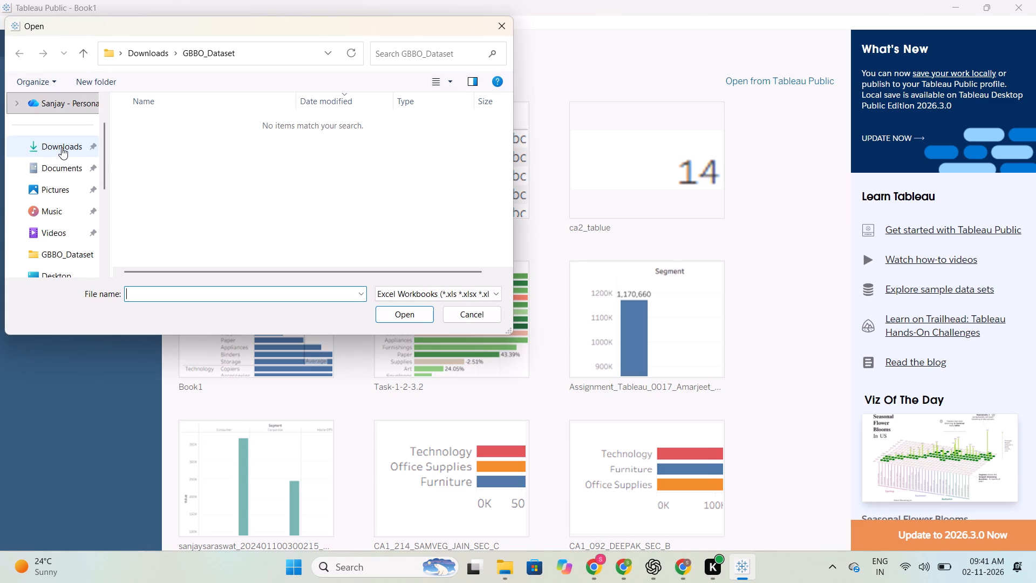
pyautogui.click(62, 147)
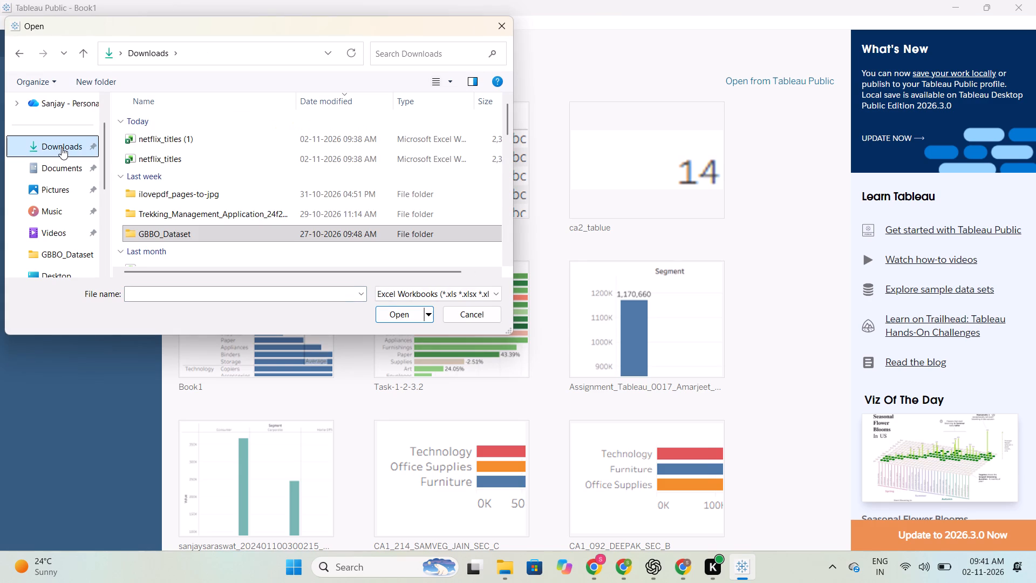
pyautogui.click(169, 157)
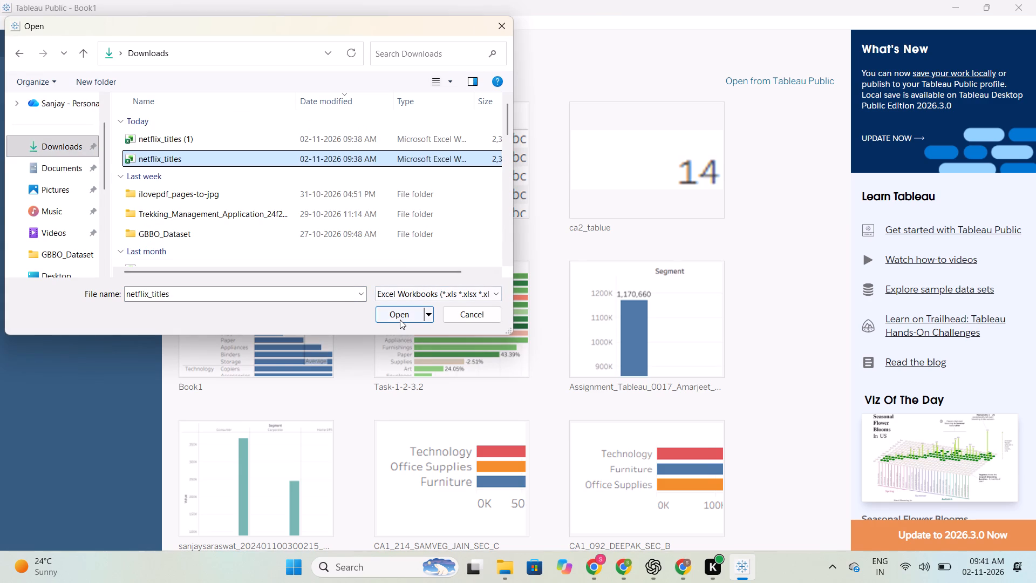
pyautogui.click(400, 320)
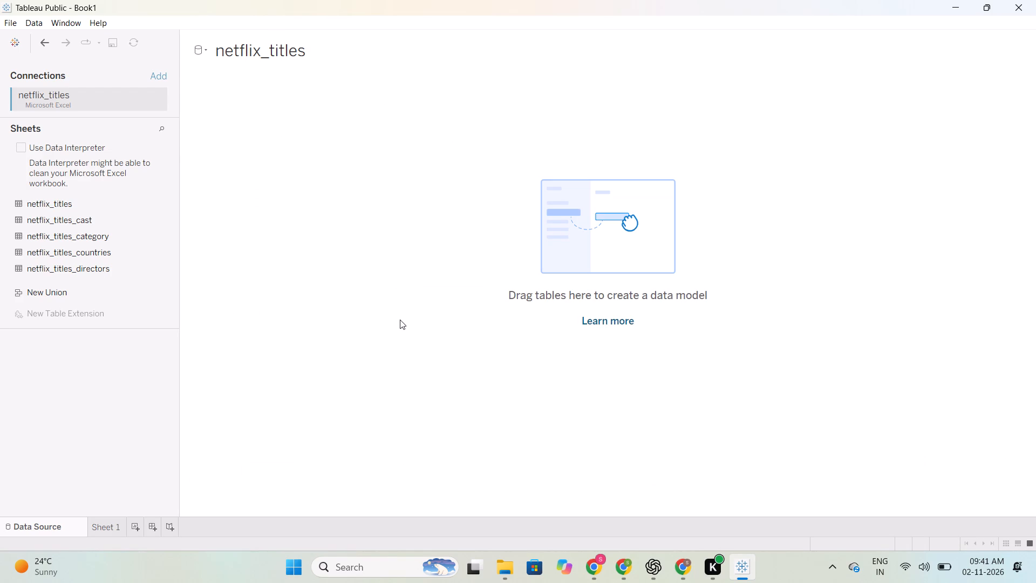
pyautogui.click(400, 320)
pyautogui.click(64, 208)
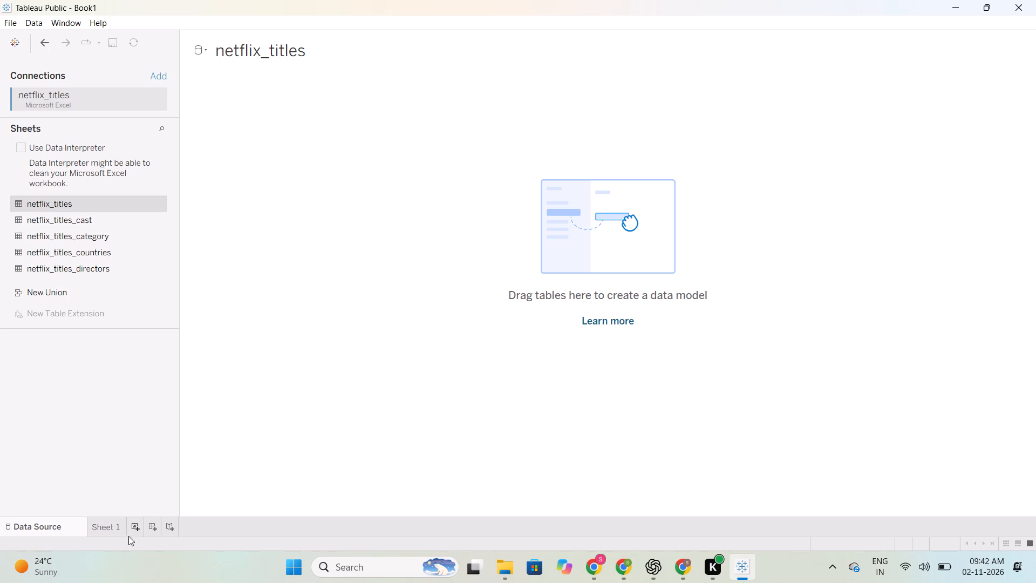
pyautogui.click(36, 527)
pyautogui.click(84, 205)
pyautogui.click(160, 203)
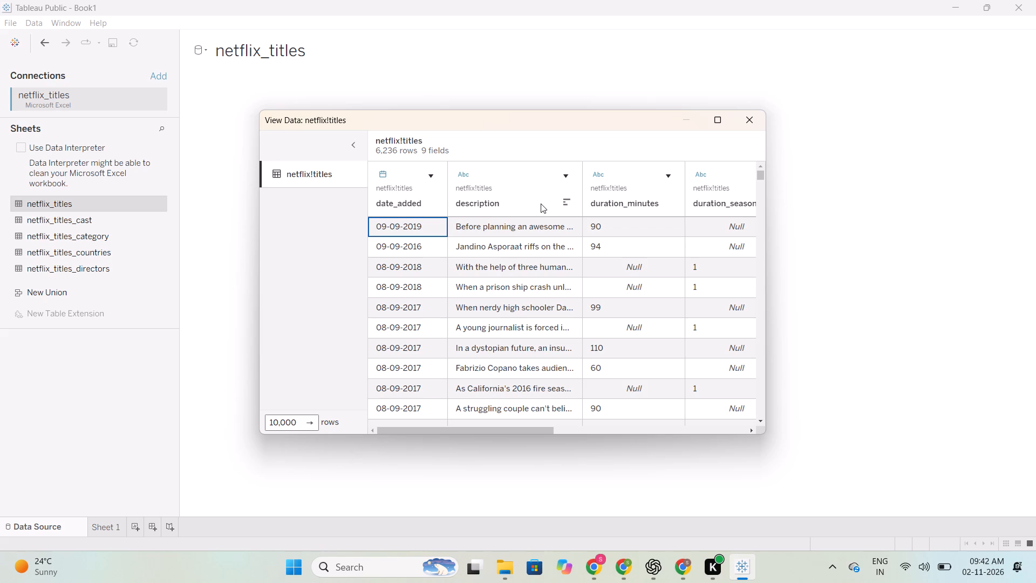
pyautogui.hscroll(-2, 541, 204)
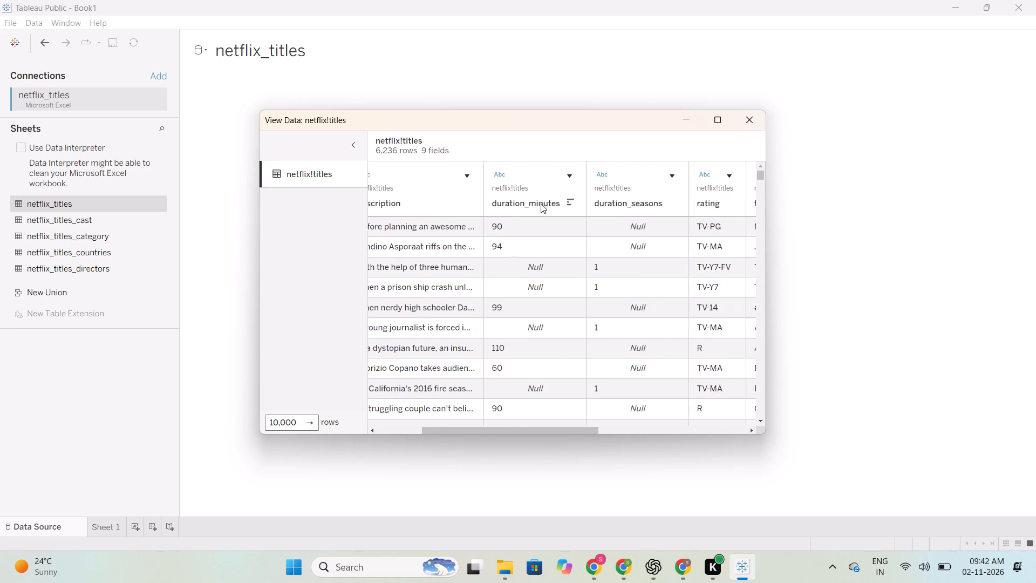
pyautogui.hscroll(-1, 541, 204)
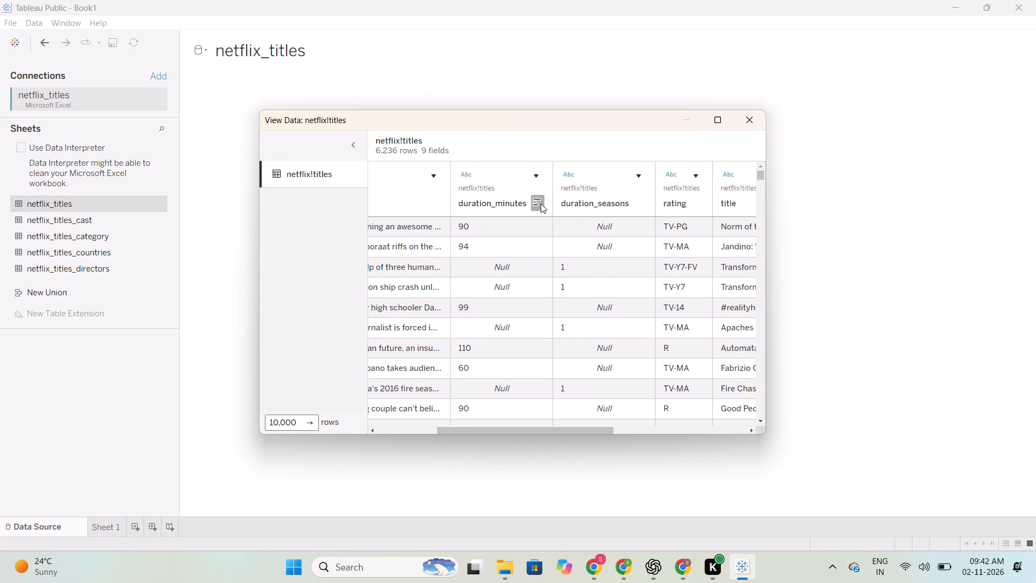
pyautogui.hscroll(-2, 541, 204)
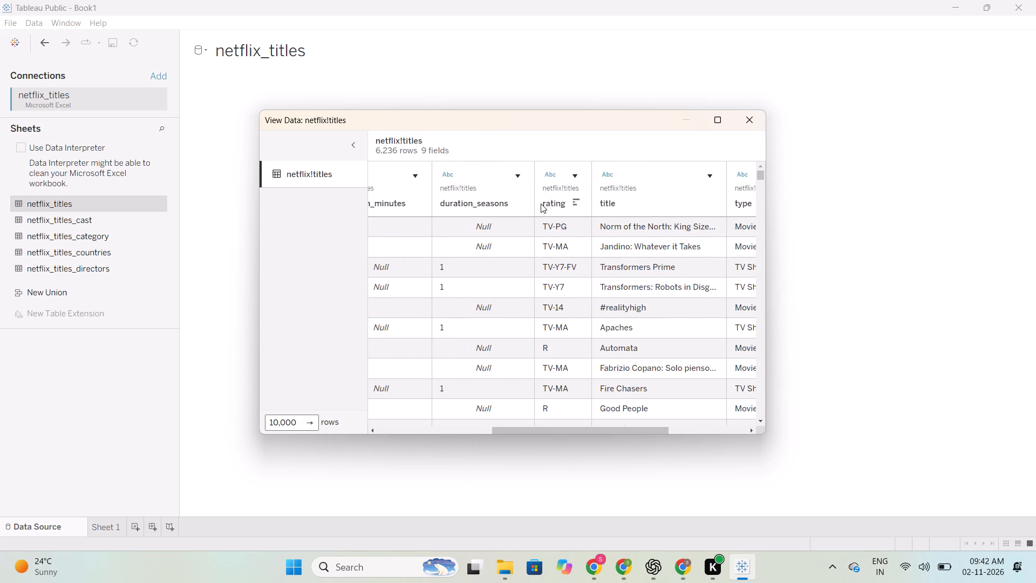
pyautogui.hscroll(-2, 541, 204)
pyautogui.scroll(-1, 541, 204)
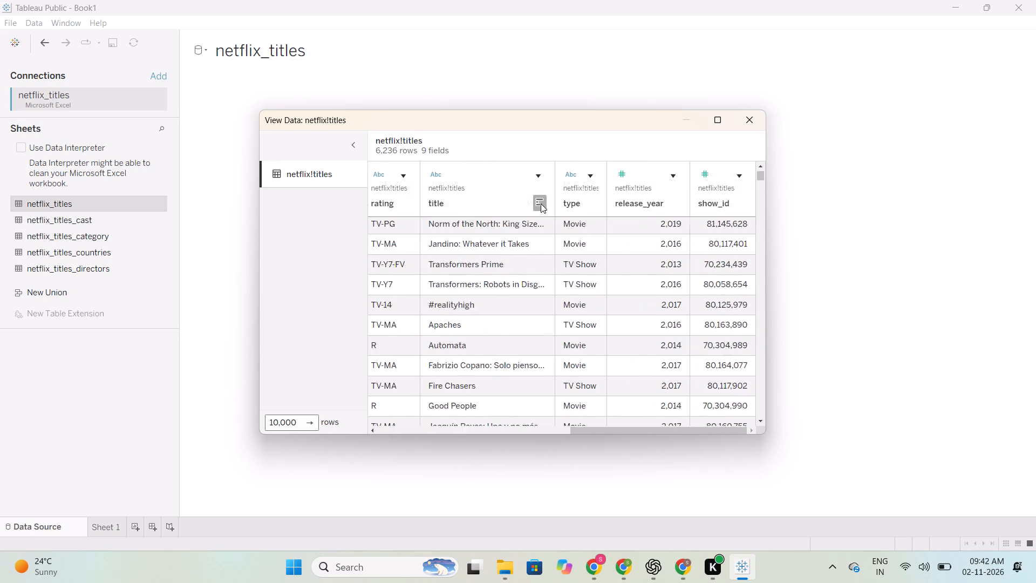
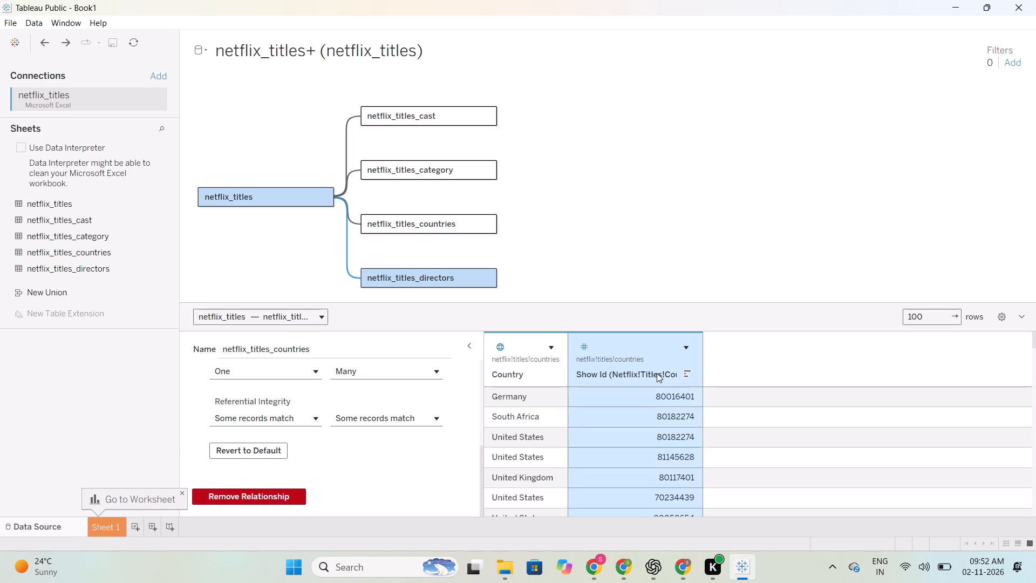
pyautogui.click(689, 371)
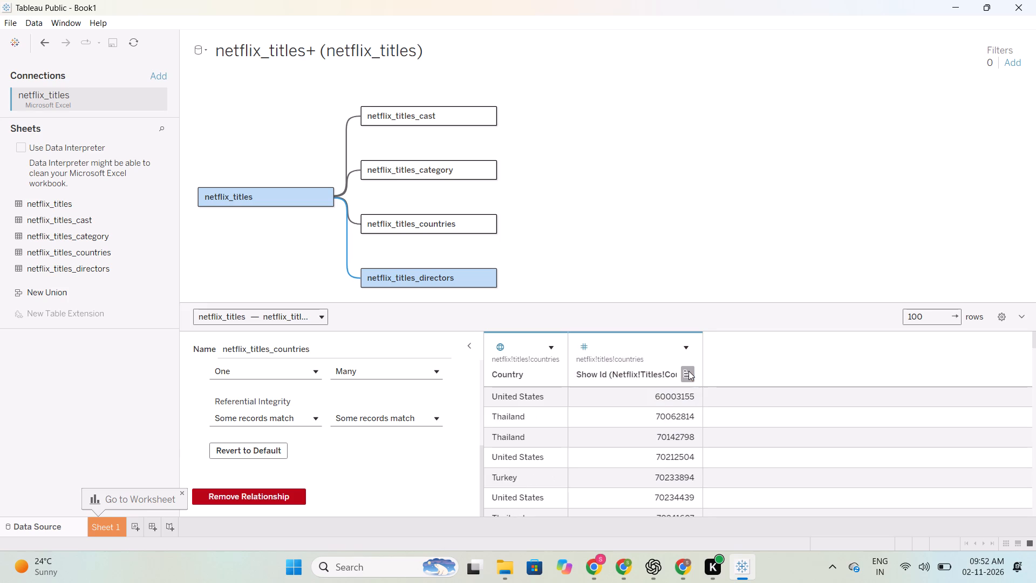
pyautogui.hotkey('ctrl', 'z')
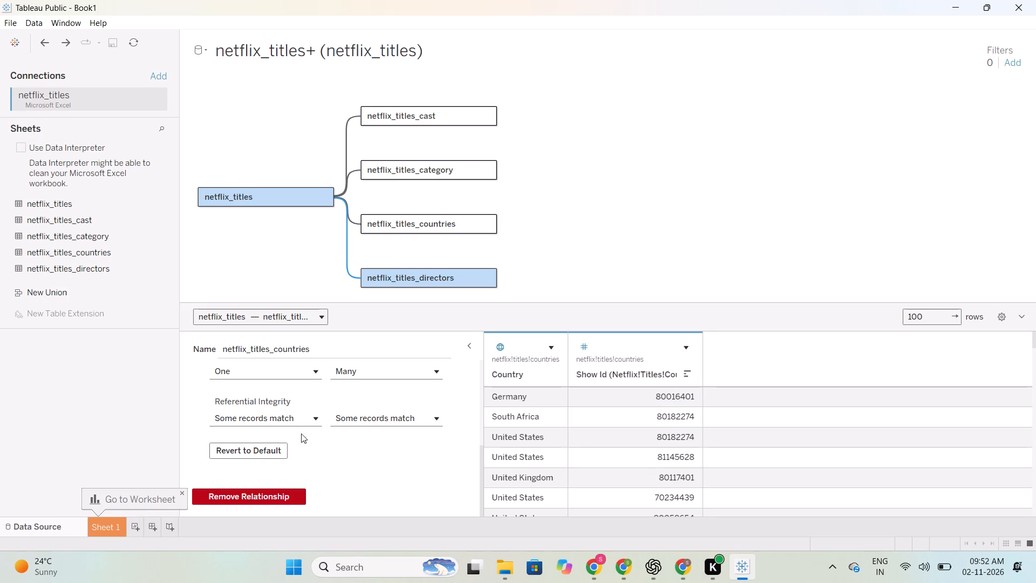
# Review the related fields, cardinality and referential integrity of the relationship between netflix_titles and netflix_titles_directors.
pyautogui.click(54, 527)
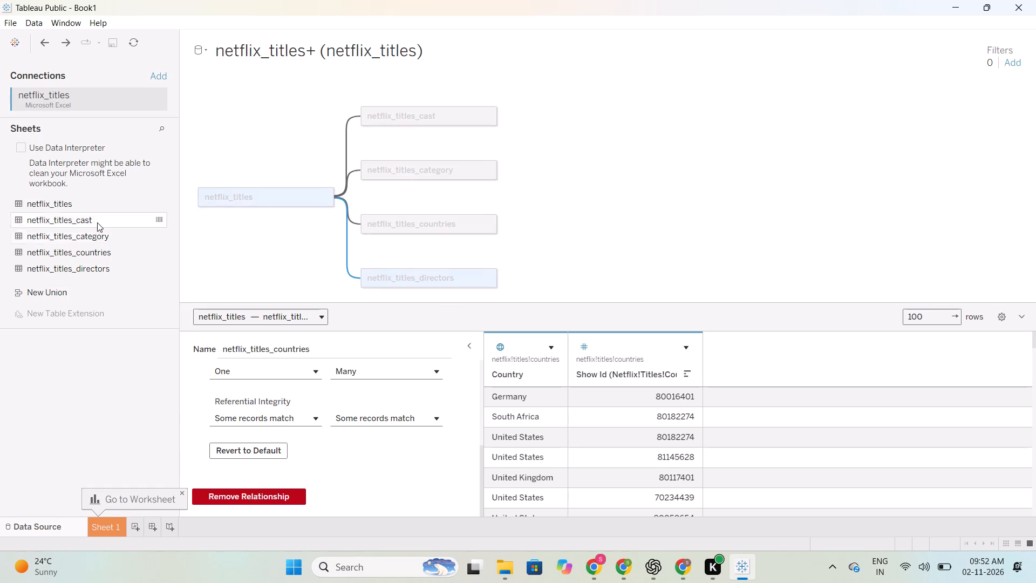
pyautogui.click(74, 268)
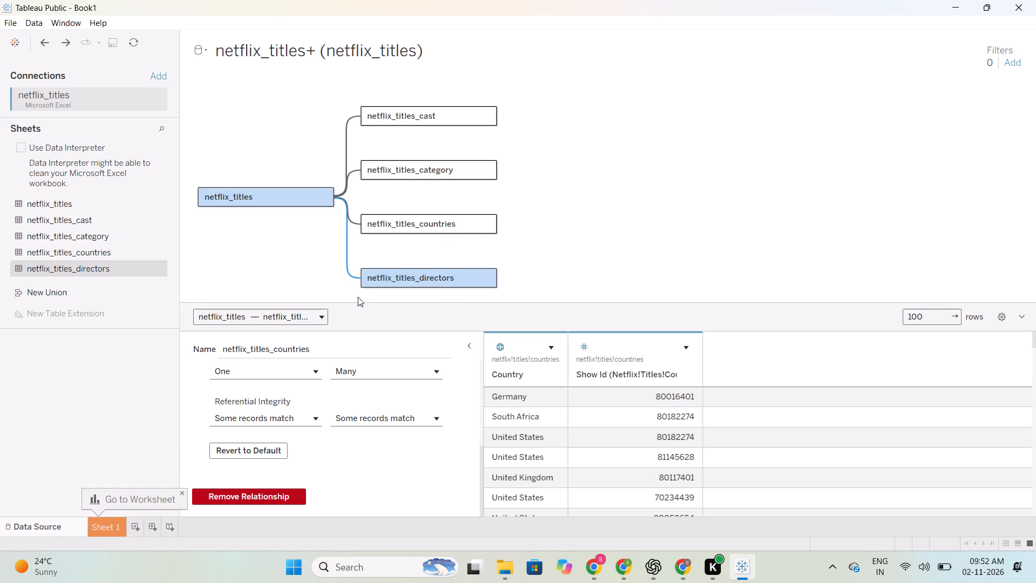
pyautogui.scroll(2, 355, 459)
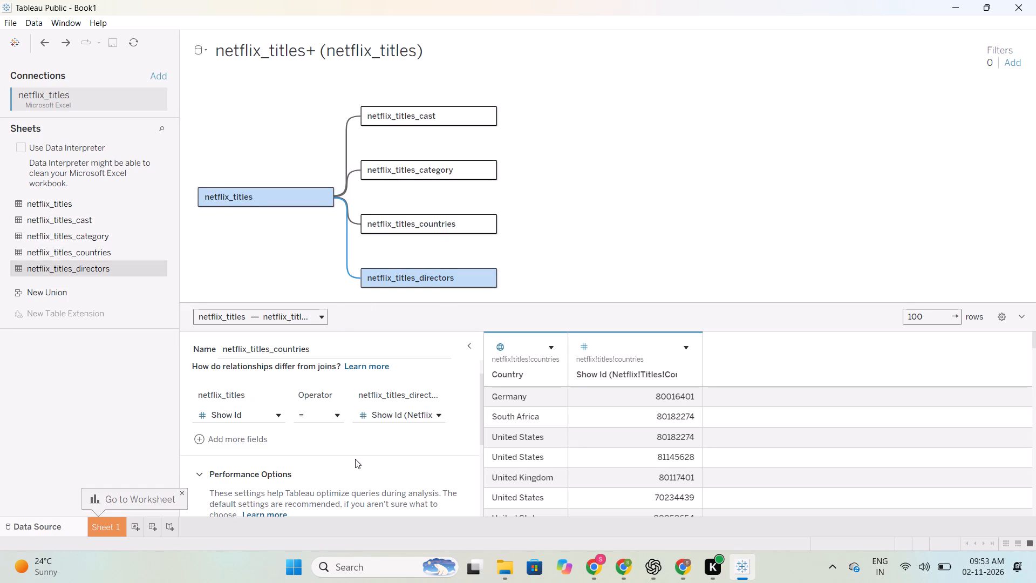
pyautogui.scroll(-1, 355, 459)
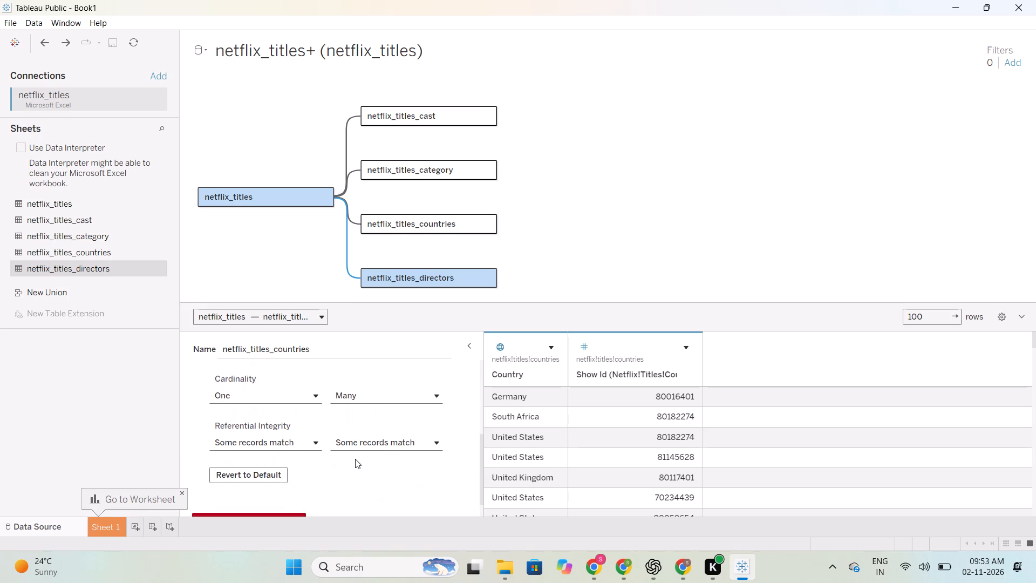
pyautogui.scroll(-1, 355, 459)
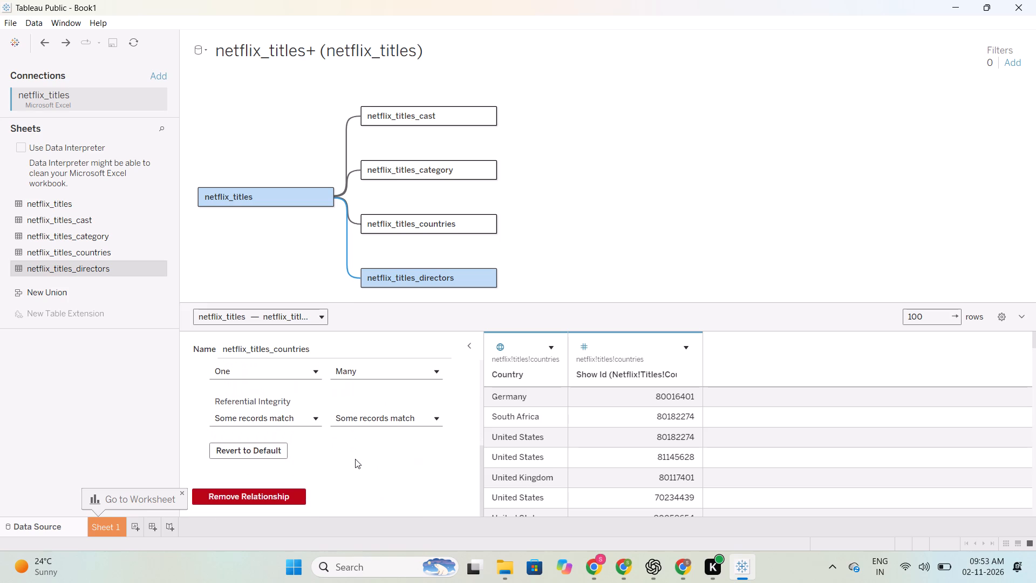
# Look through the data types and column options offered for Show Id in the netflix_titles_countries preview.
pyautogui.click(582, 346)
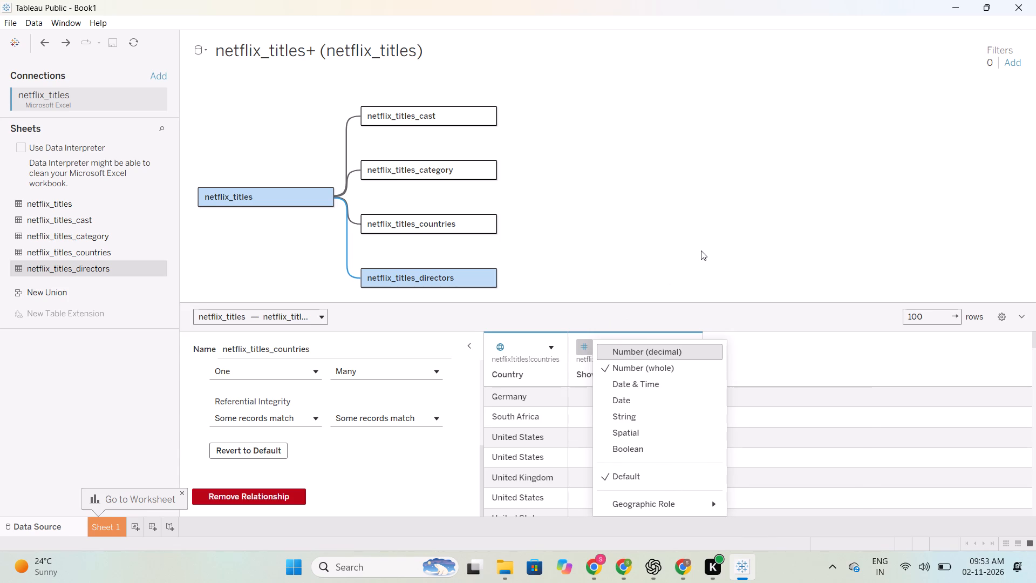
pyautogui.click(693, 235)
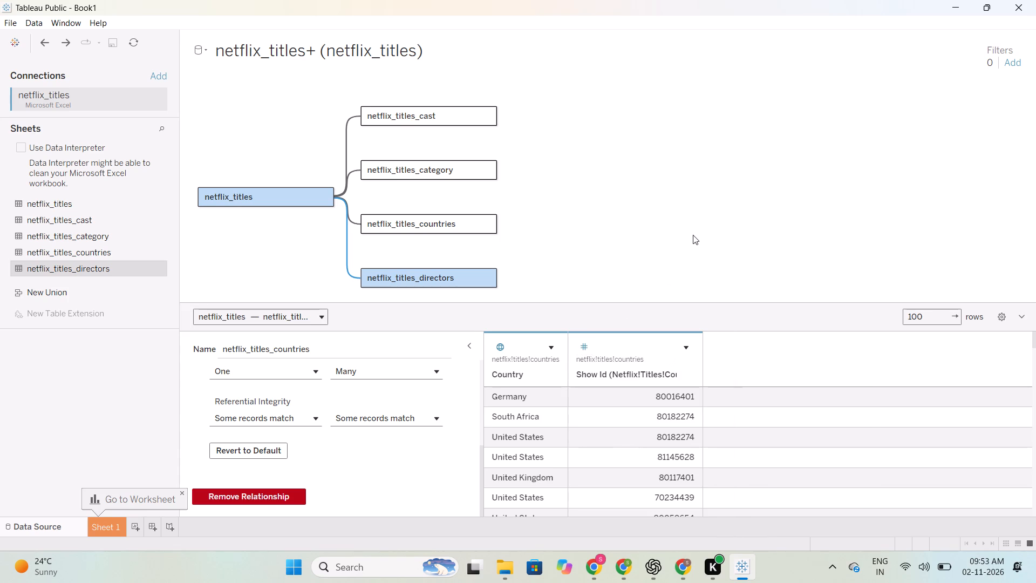
pyautogui.click(642, 374)
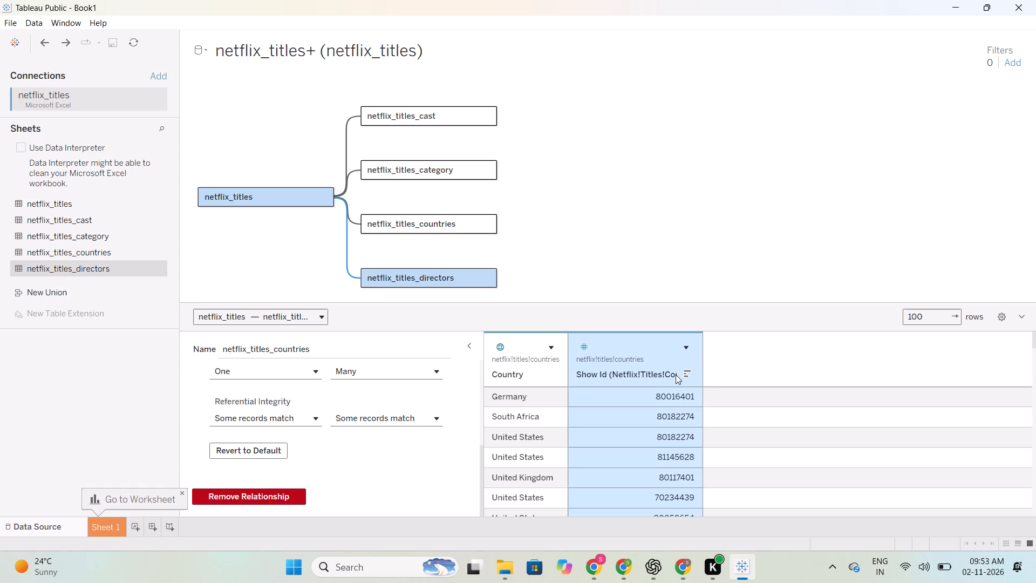
pyautogui.click(654, 373)
pyautogui.rightClick(654, 373)
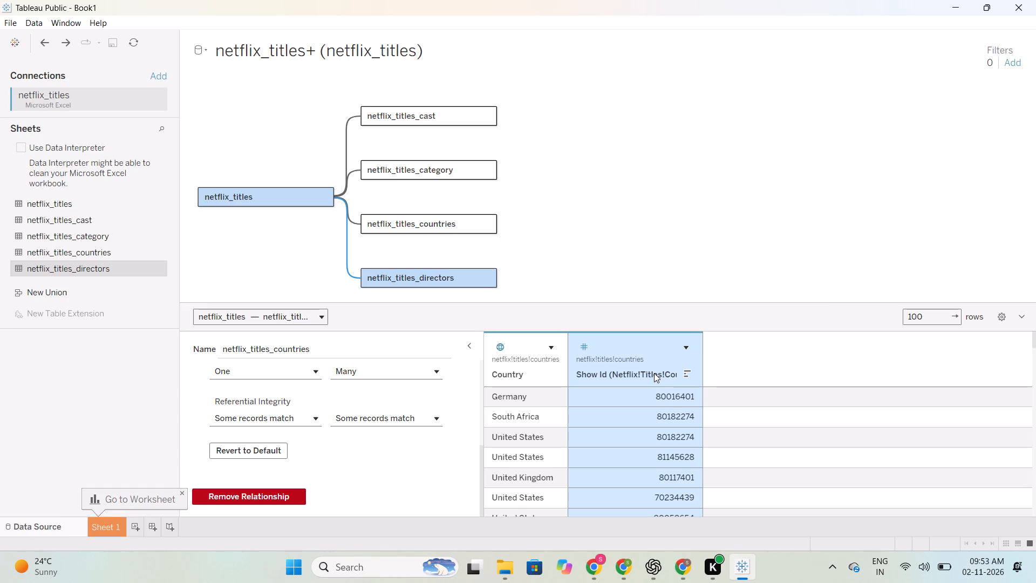
pyautogui.click(654, 373)
pyautogui.rightClick(654, 373)
pyautogui.rightClick(654, 373)
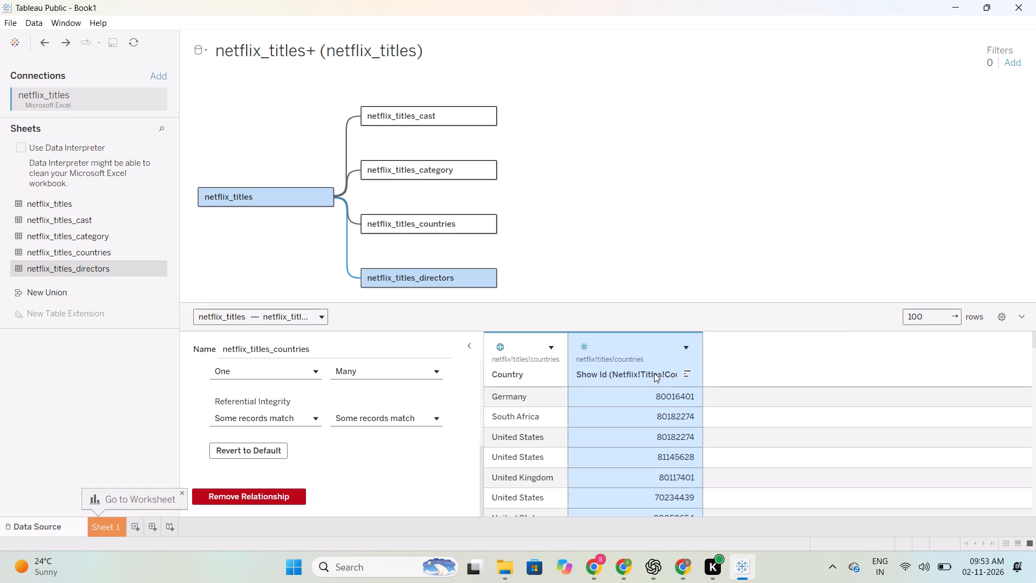
pyautogui.doubleClick(654, 373)
pyautogui.click(658, 255)
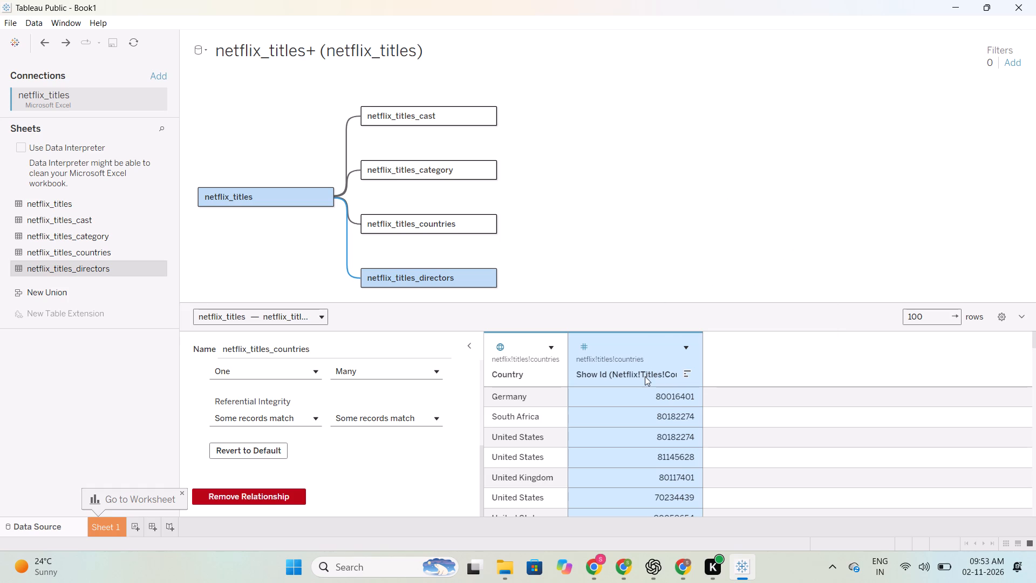
pyautogui.click(645, 376)
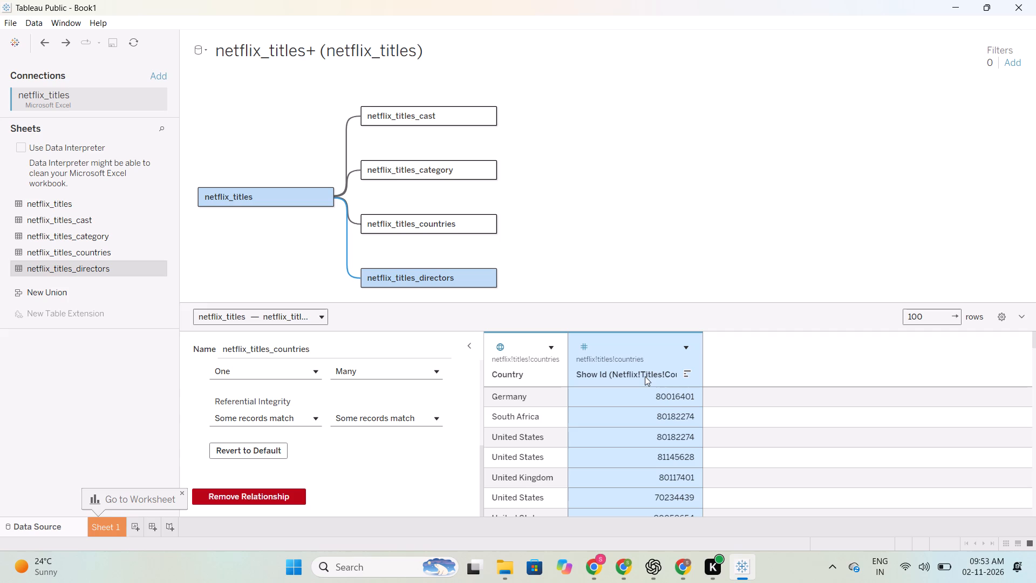
pyautogui.rightClick(645, 373)
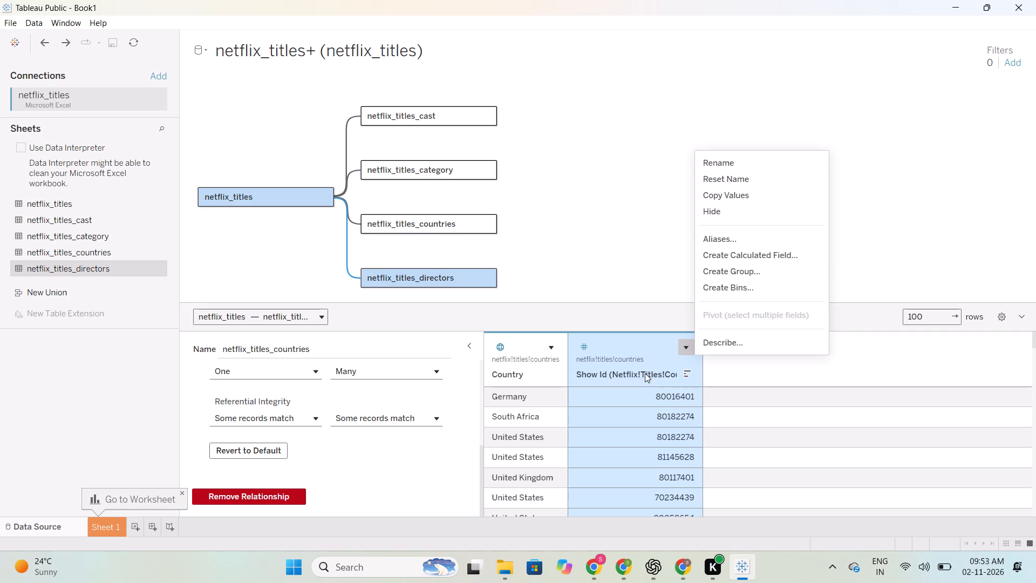
pyautogui.click(586, 170)
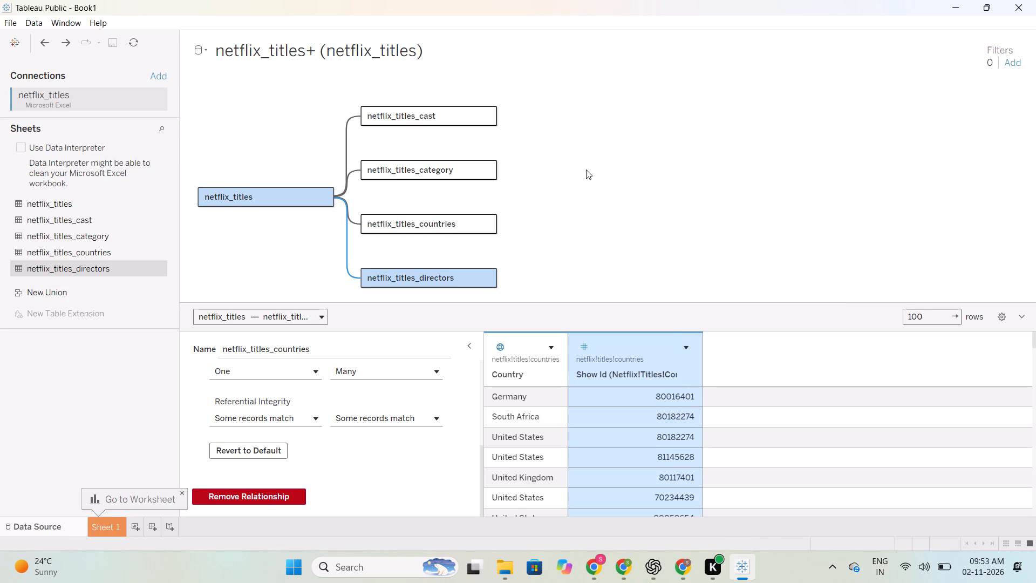
pyautogui.press('shift+super+s')
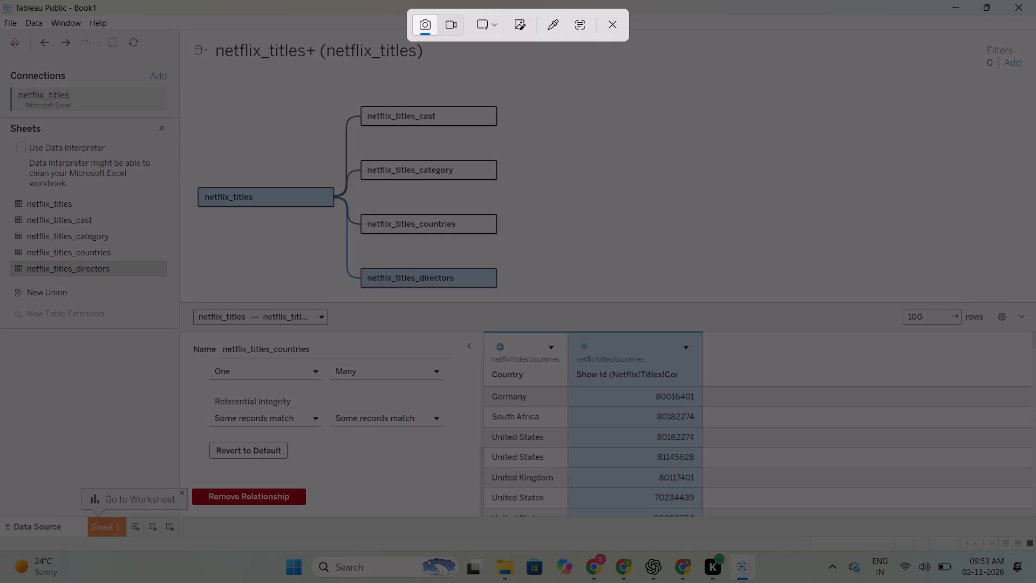
pyautogui.moveTo(0, 0); pyautogui.dragTo(973, 530)
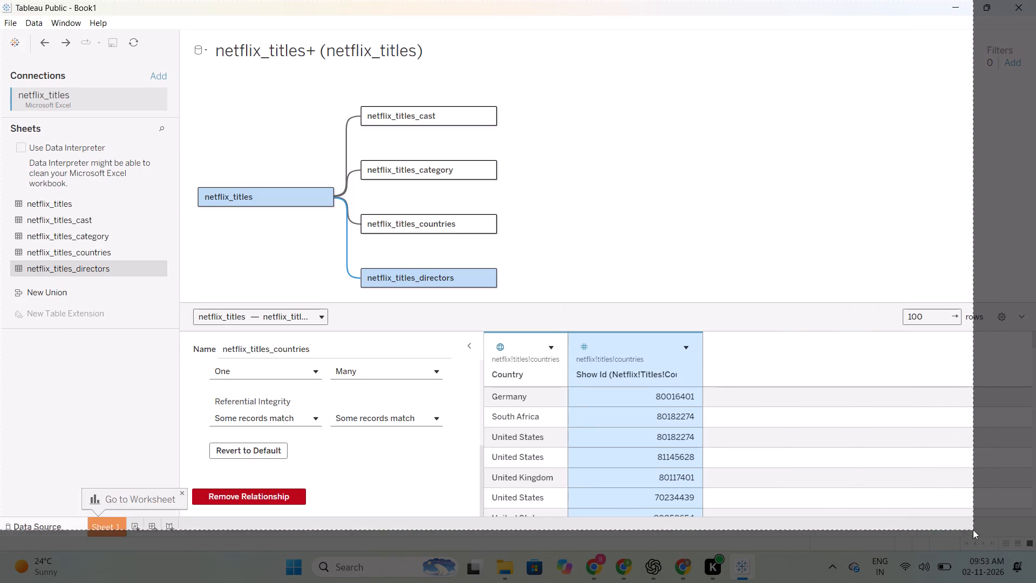
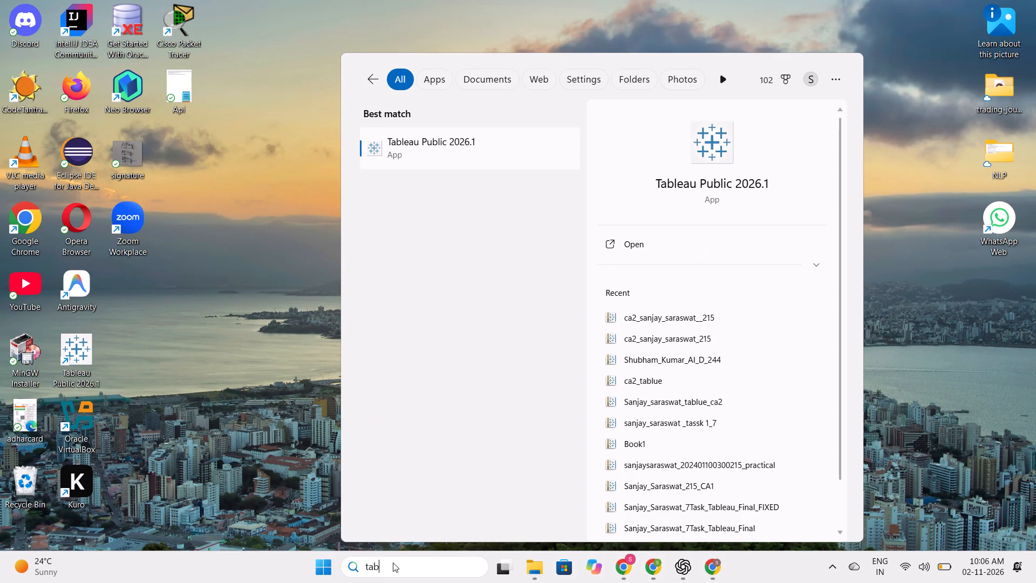
pyautogui.press('Return')
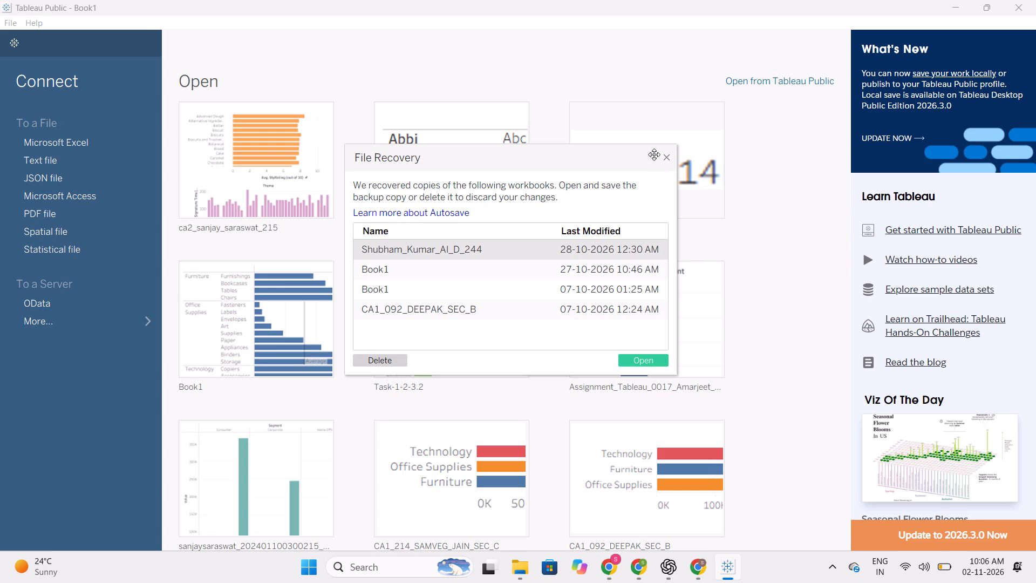
pyautogui.click(666, 160)
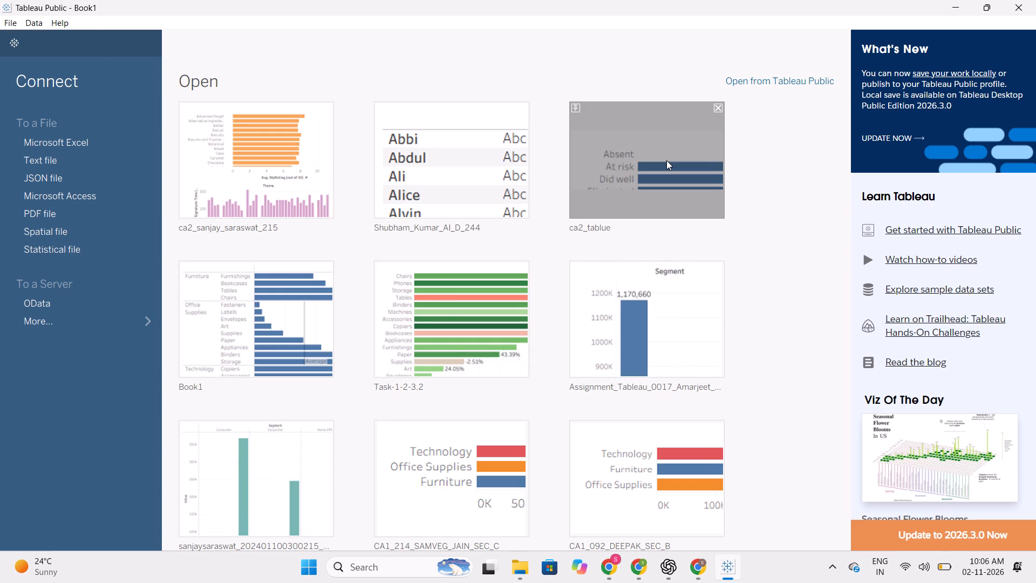
pyautogui.click(35, 150)
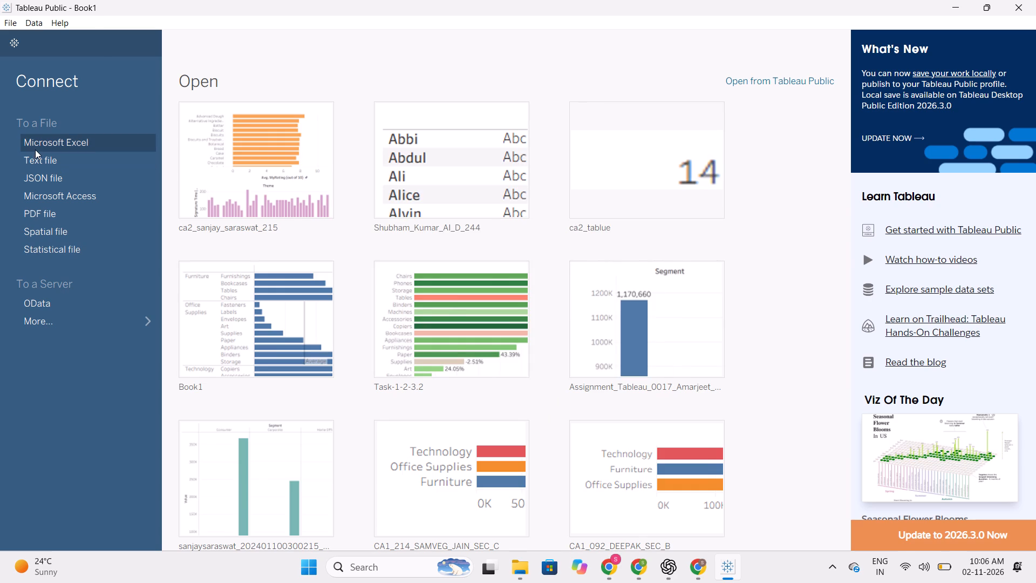
pyautogui.click(186, 145)
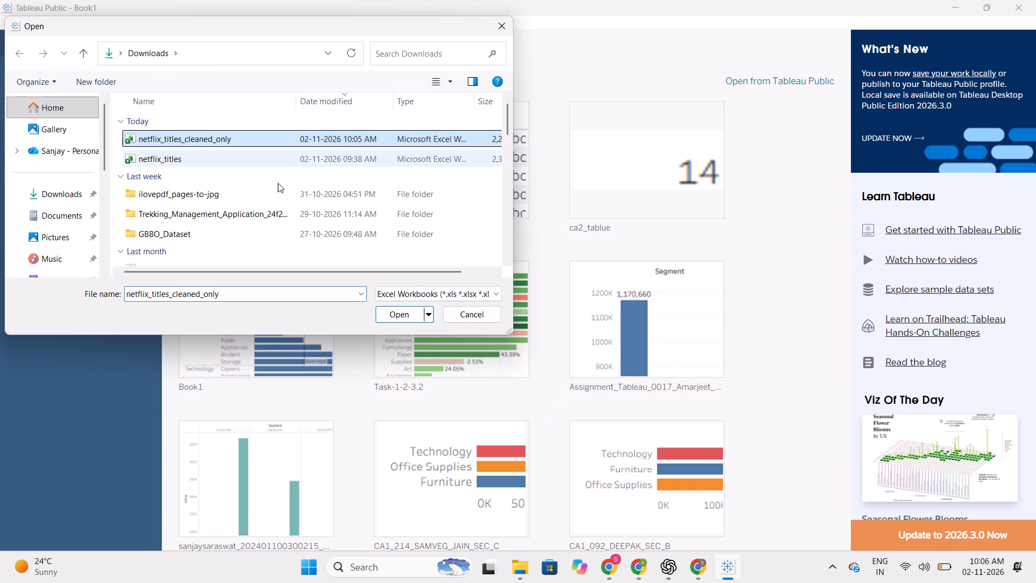
pyautogui.click(398, 310)
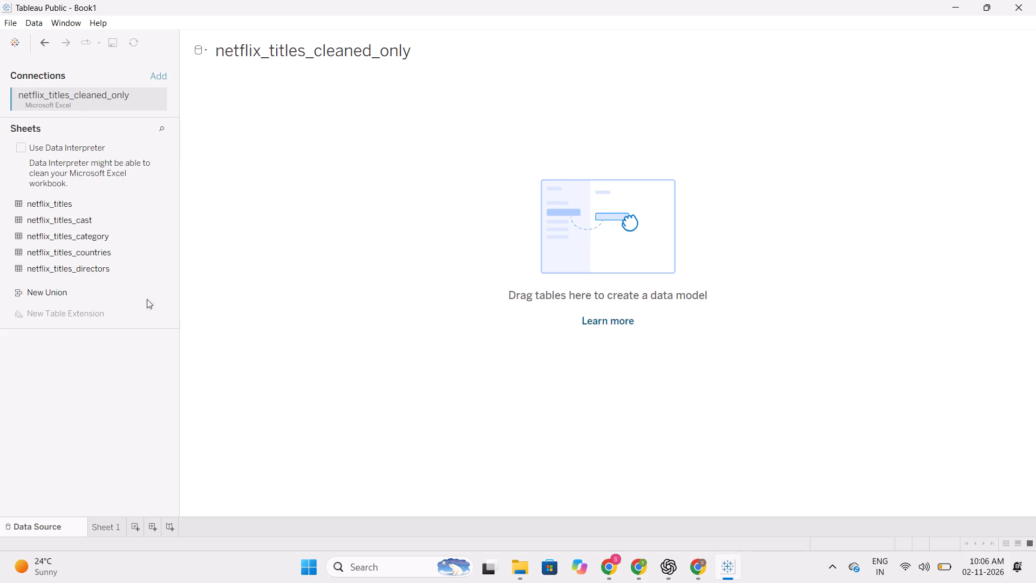
# Build the data model with netflix_titles as the base table, related to netflix_titles_cast, netflix_titles_category, netflix_titles_countries and netflix_titles_directors.
pyautogui.moveTo(25, 196); pyautogui.dragTo(253, 173)
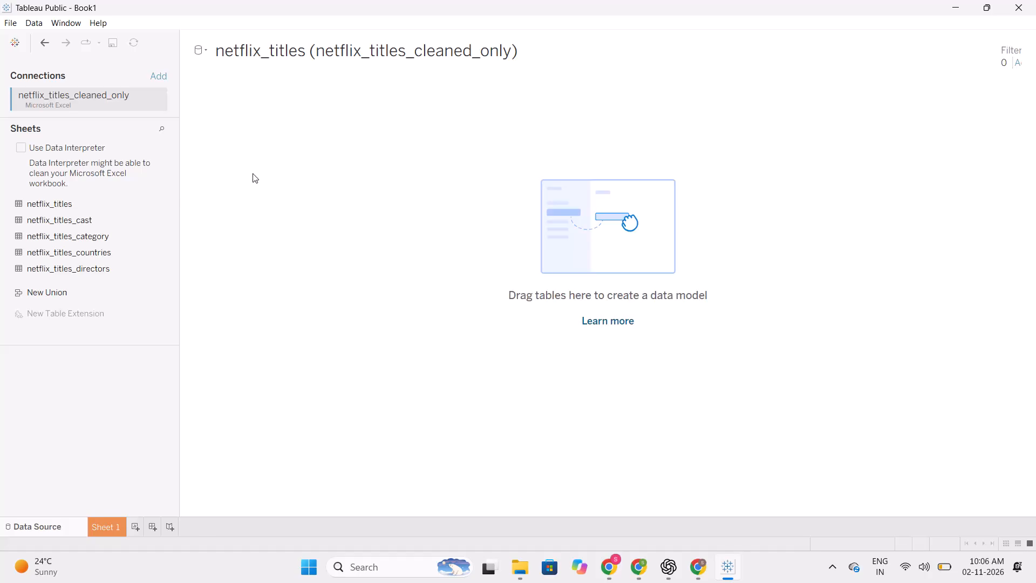
pyautogui.moveTo(58, 219); pyautogui.dragTo(404, 137)
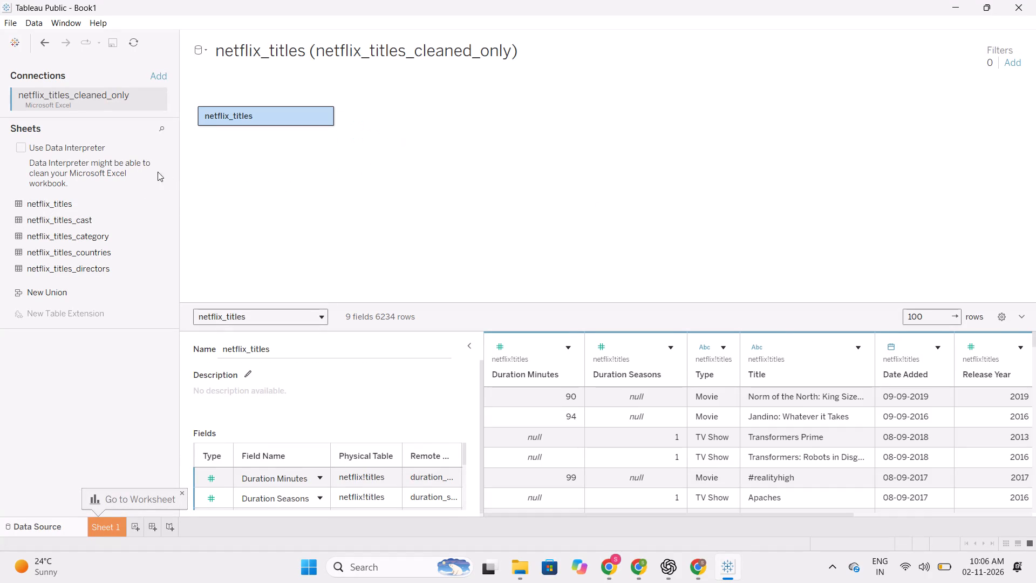
pyautogui.moveTo(87, 235); pyautogui.dragTo(408, 163)
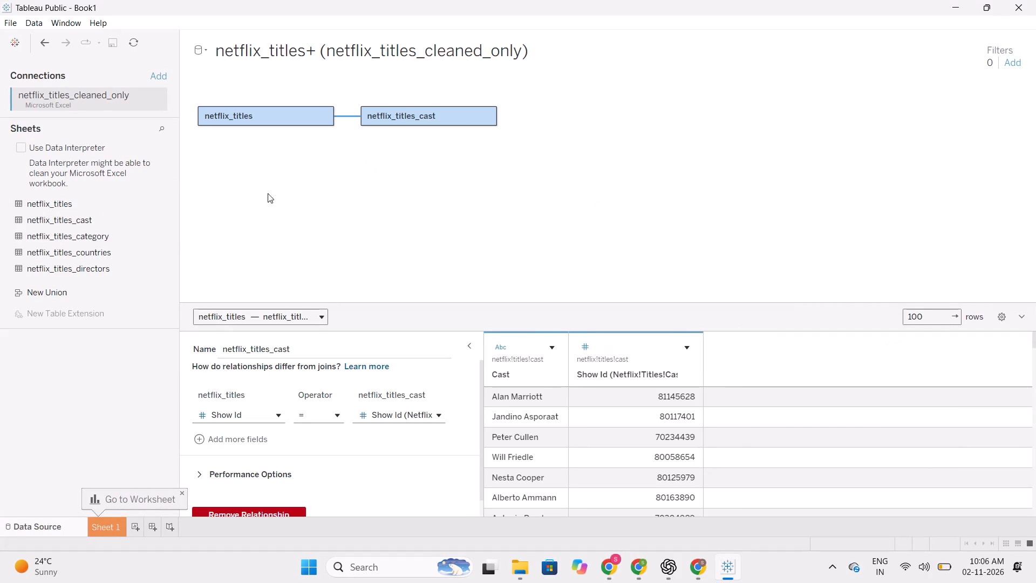
pyautogui.moveTo(56, 252); pyautogui.dragTo(400, 213)
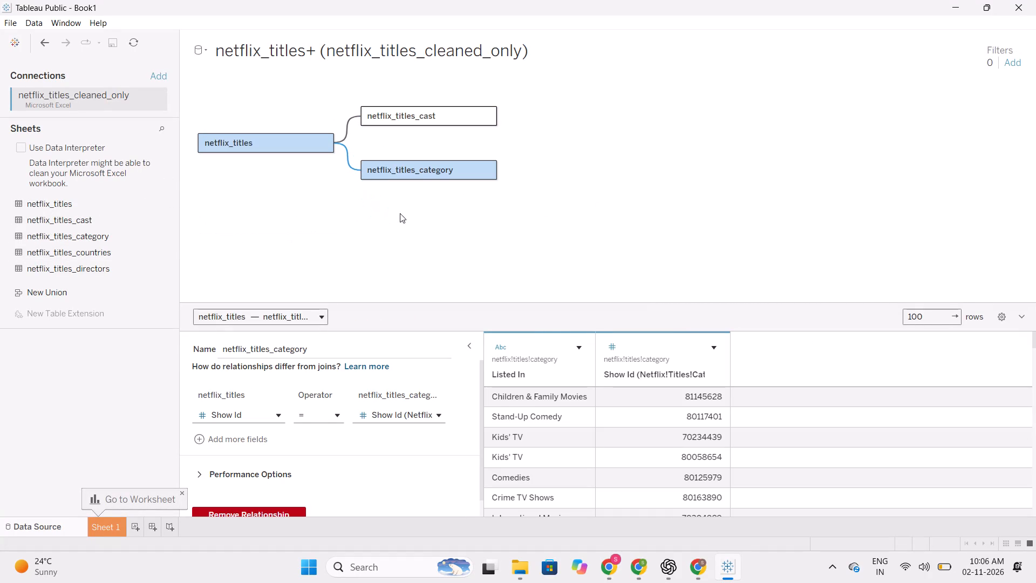
pyautogui.moveTo(80, 270); pyautogui.dragTo(390, 263)
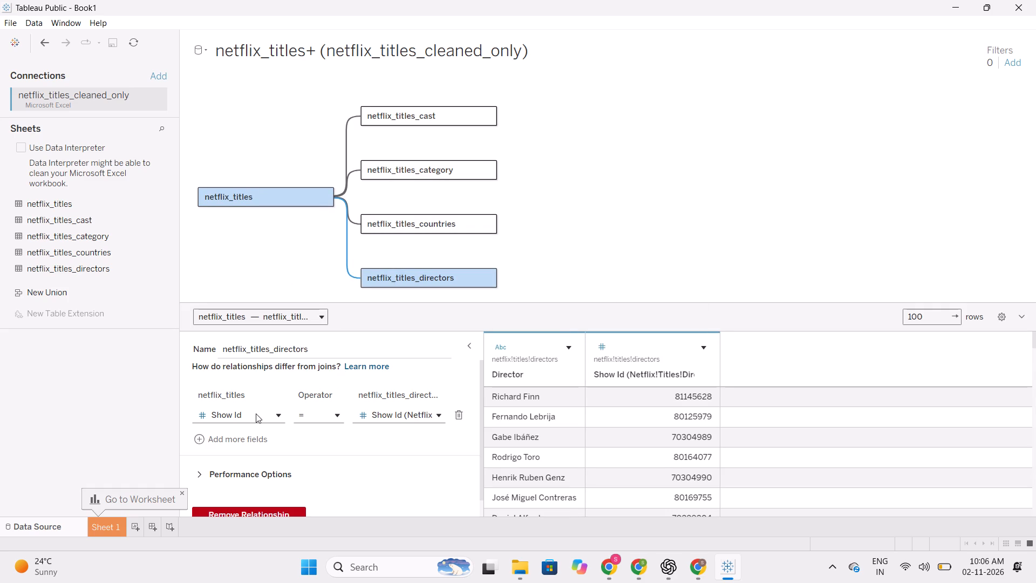
# Set the cardinality to One on the netflix_titles side and Many on the other for the directors, countries, category and cast relationships.
pyautogui.scroll(-2, 257, 413)
pyautogui.click(238, 456)
pyautogui.scroll(-2, 238, 456)
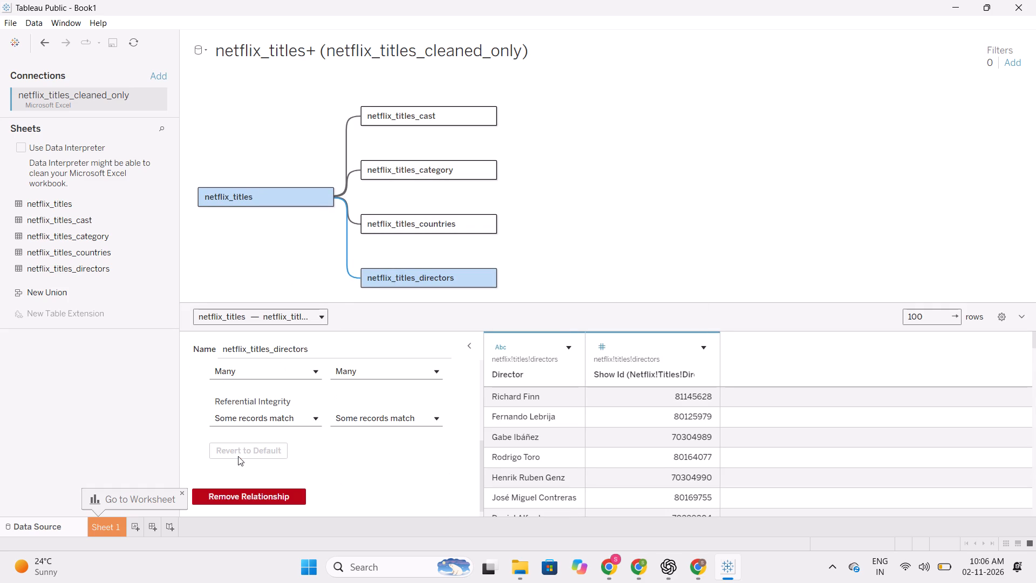
pyautogui.click(264, 368)
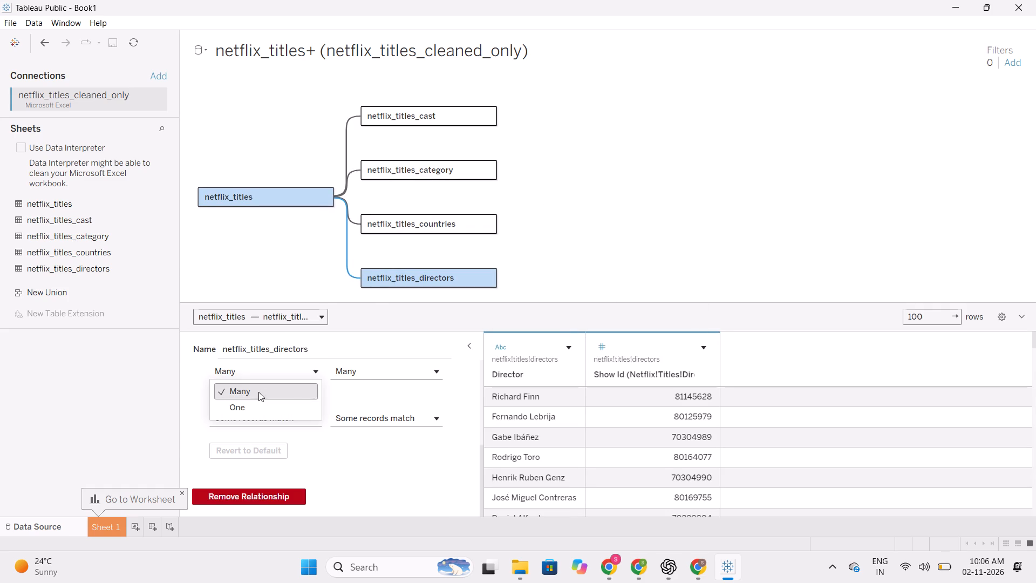
pyautogui.click(249, 410)
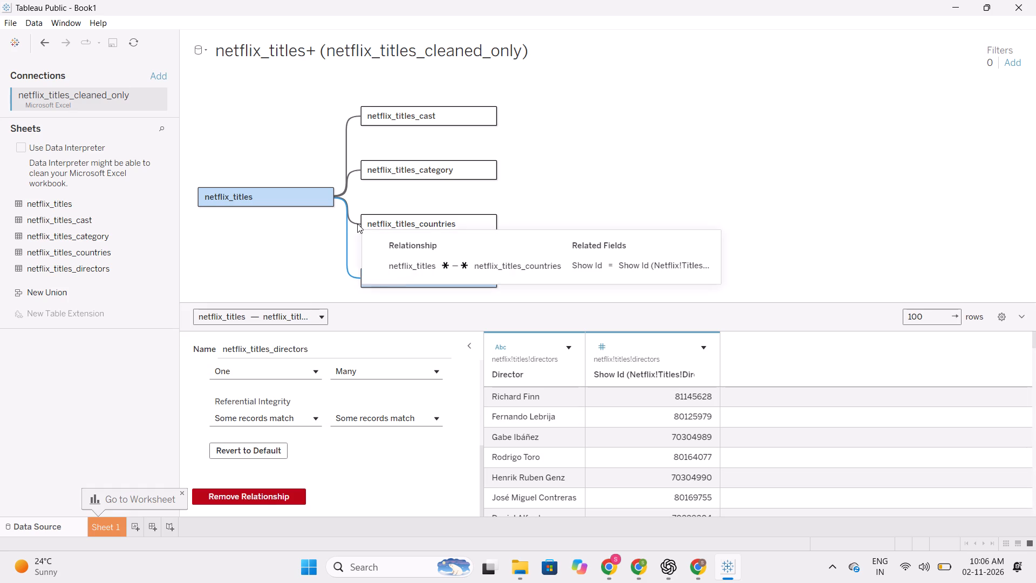
pyautogui.click(356, 222)
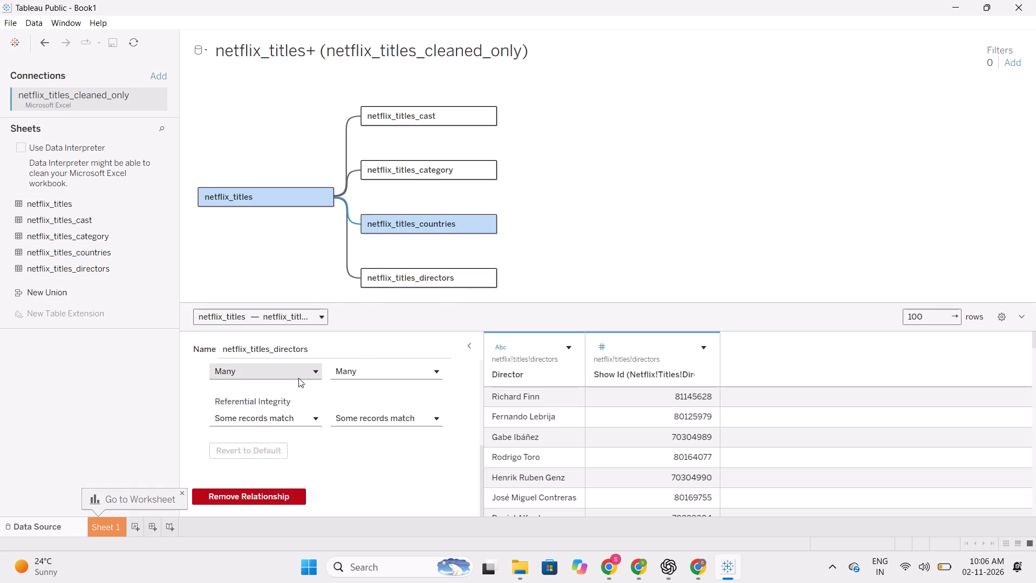
pyautogui.click(309, 367)
pyautogui.click(283, 413)
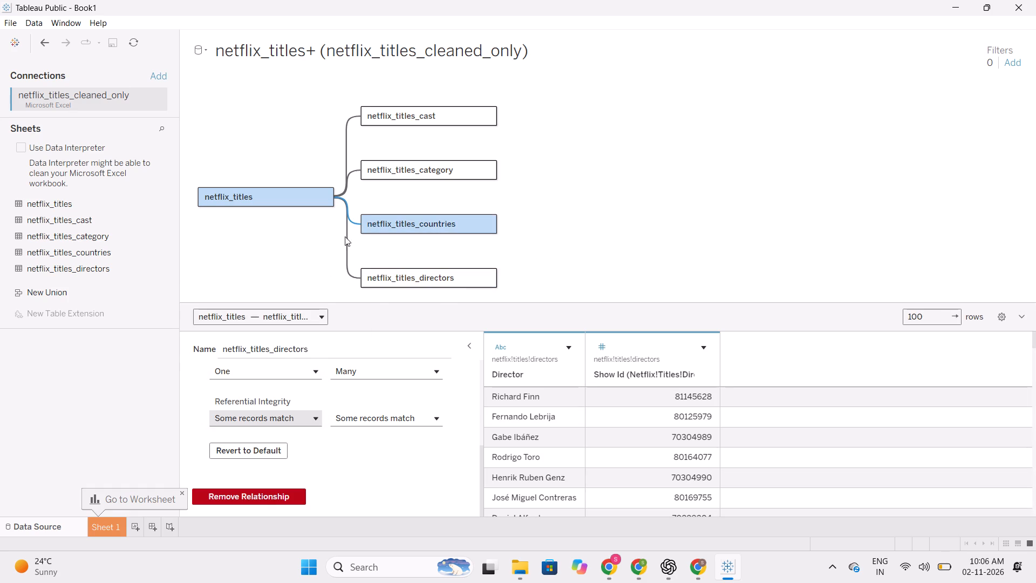
pyautogui.click(350, 172)
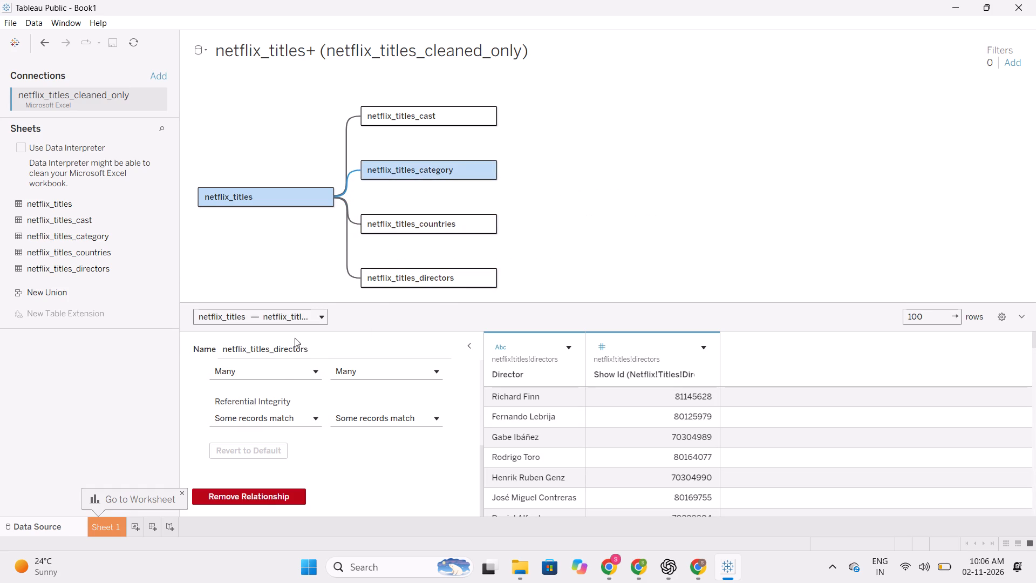
pyautogui.click(272, 375)
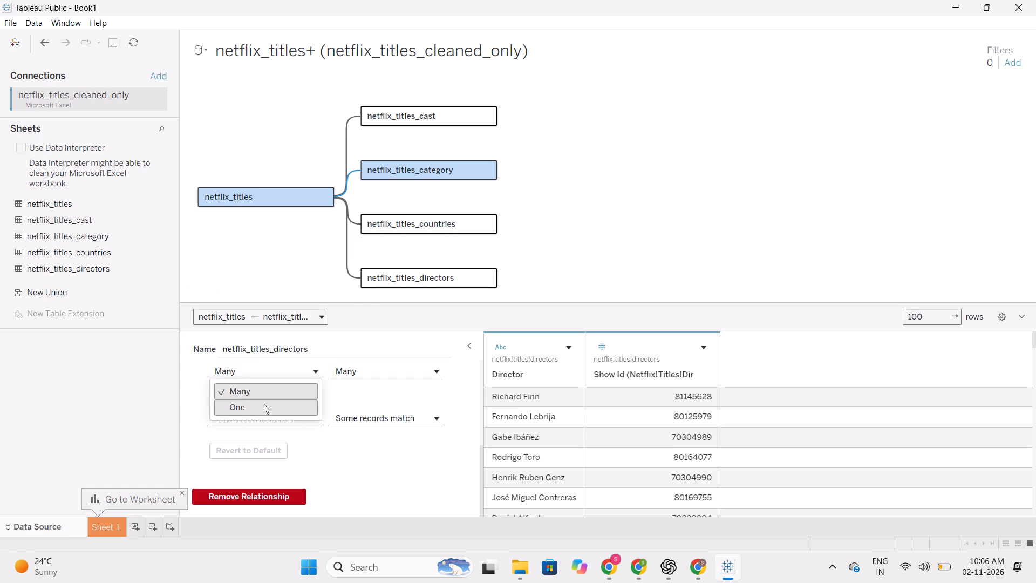
pyautogui.click(264, 404)
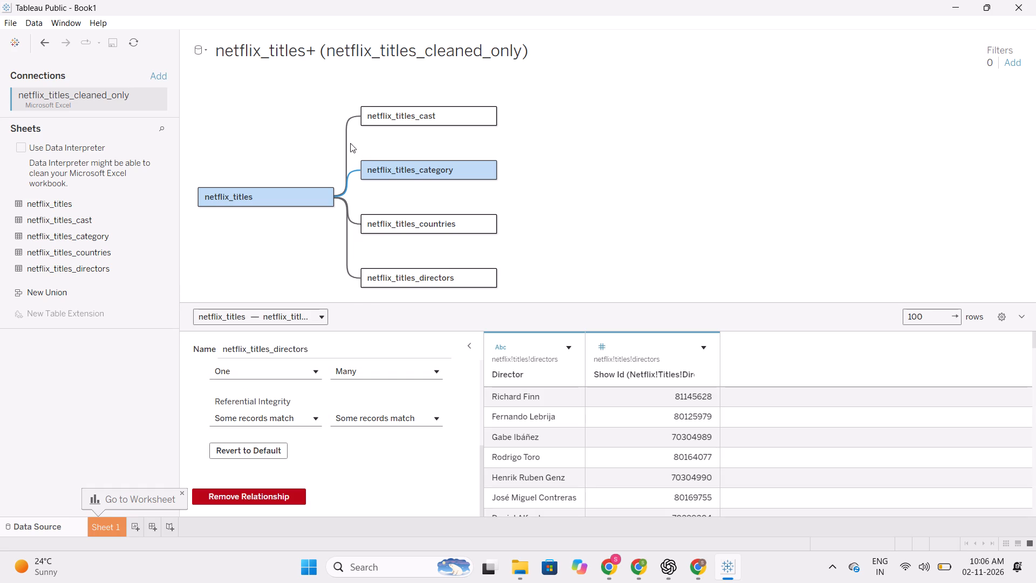
pyautogui.click(345, 143)
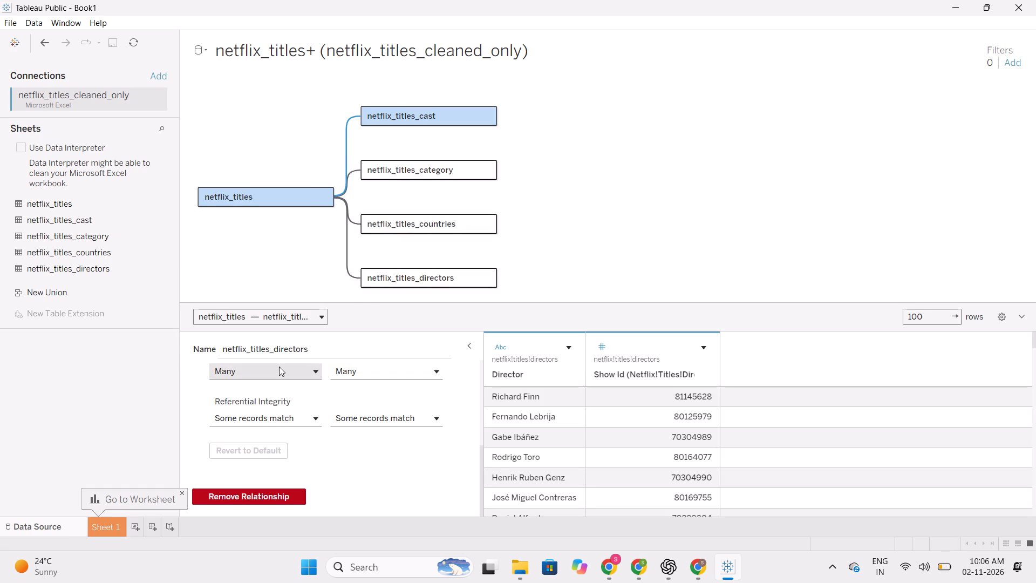
pyautogui.click(279, 368)
pyautogui.click(261, 410)
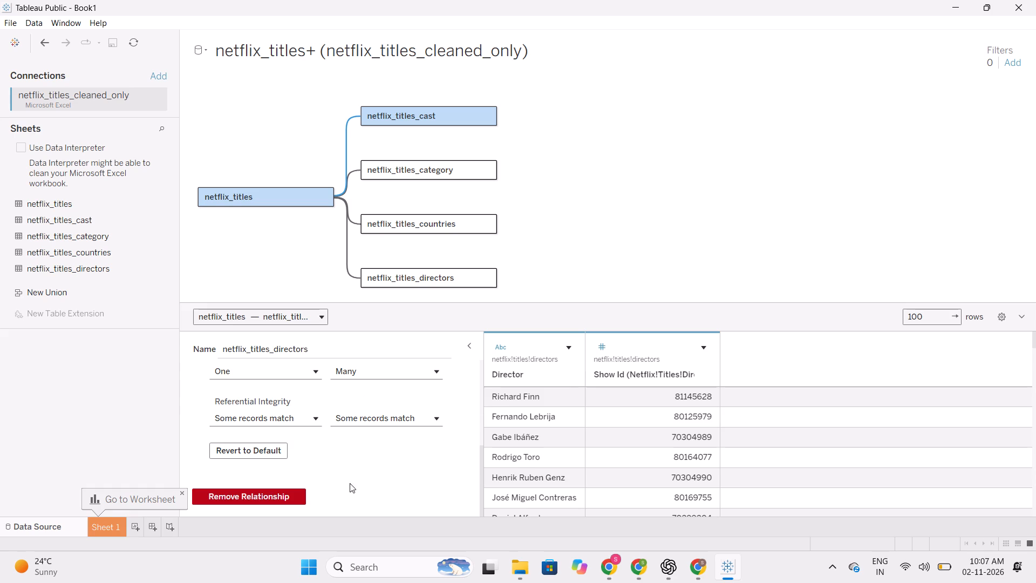